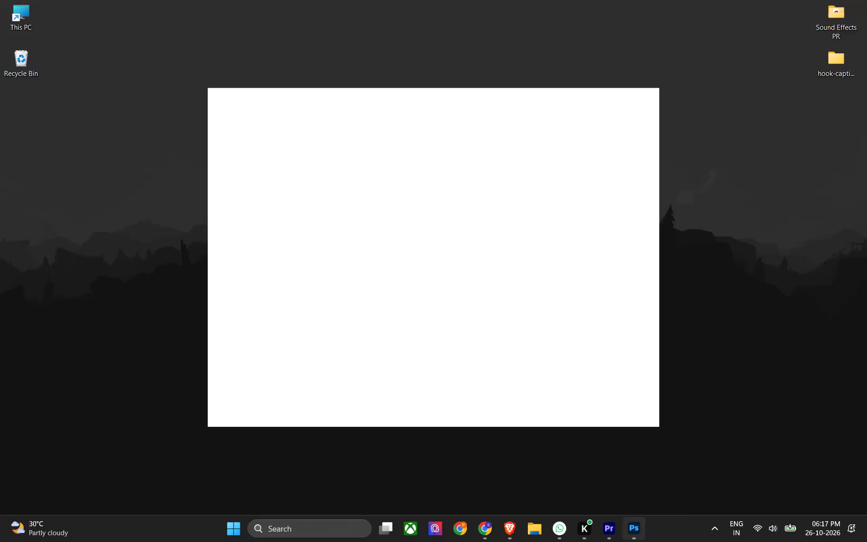
Open the Odd Origin_animated After Effects project from the Tetra mind > Odd Origin > Odd Origin_animated > proj folder on drive D.
click(627, 530)
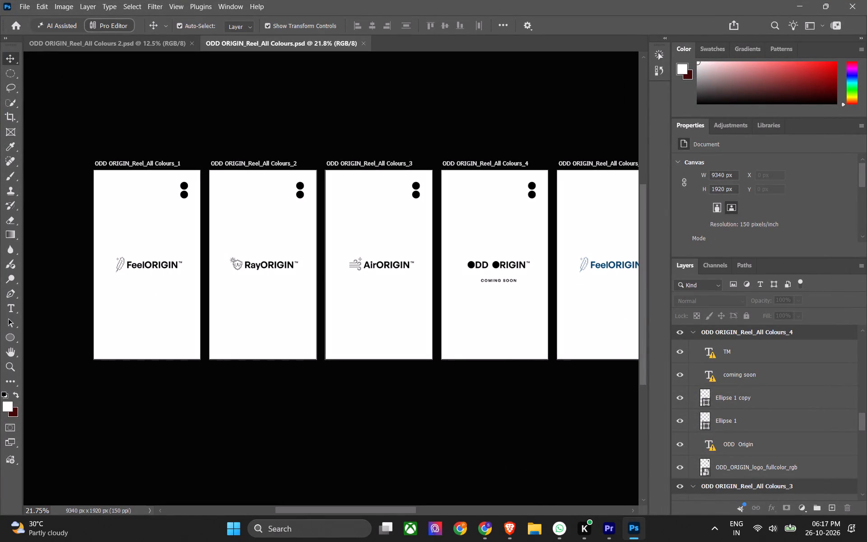
click(541, 532)
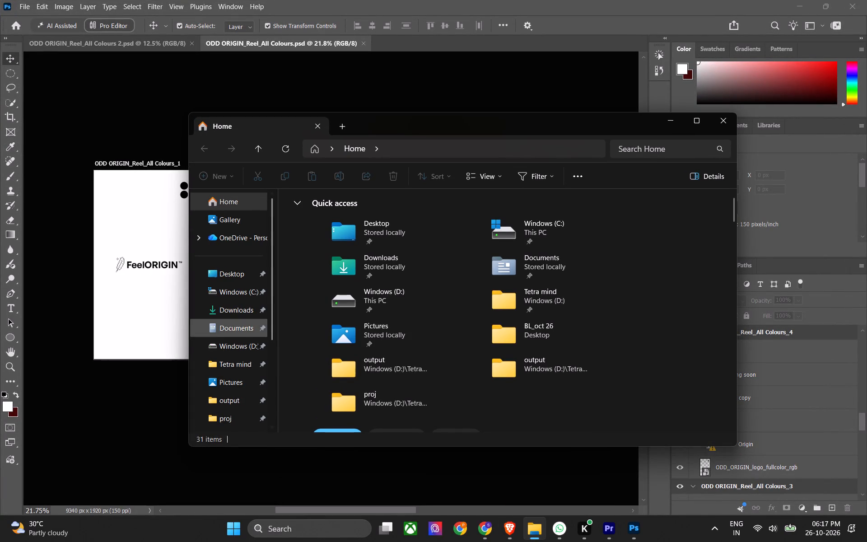
click(238, 346)
double_click(374, 254)
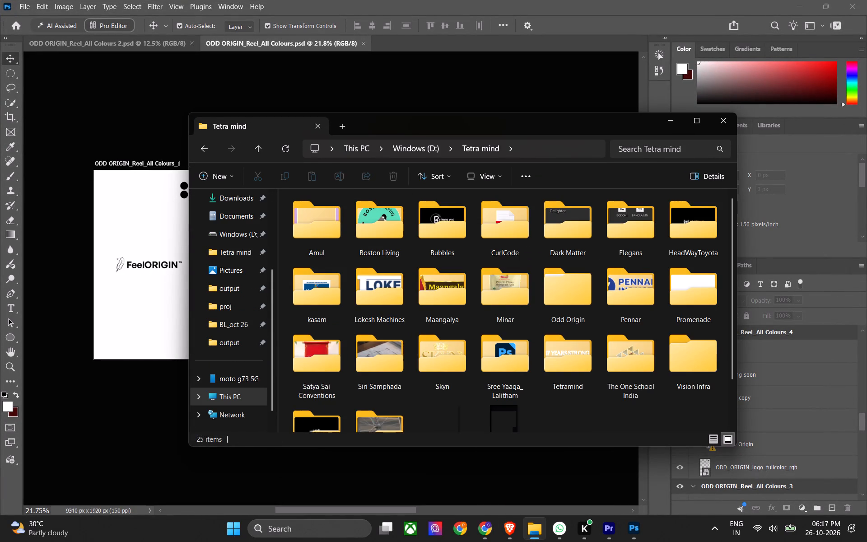
double_click(545, 291)
click(418, 348)
double_click(377, 251)
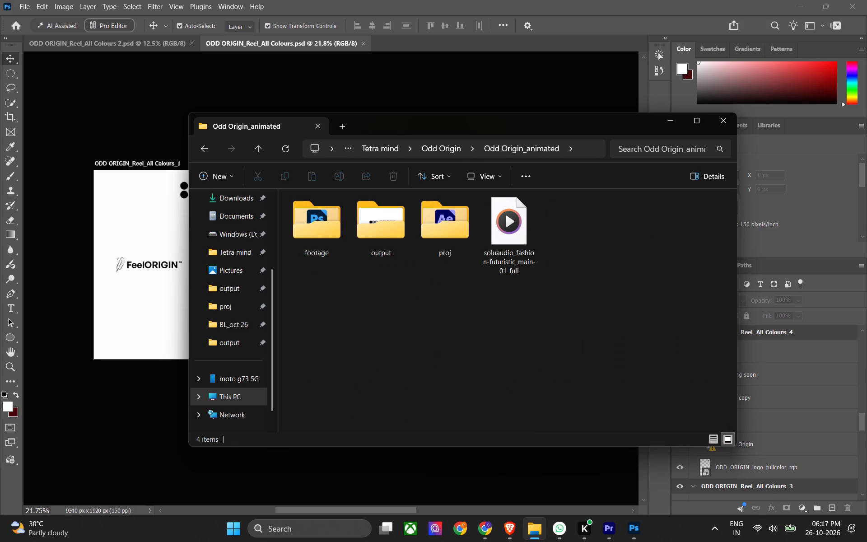
click(401, 315)
double_click(437, 209)
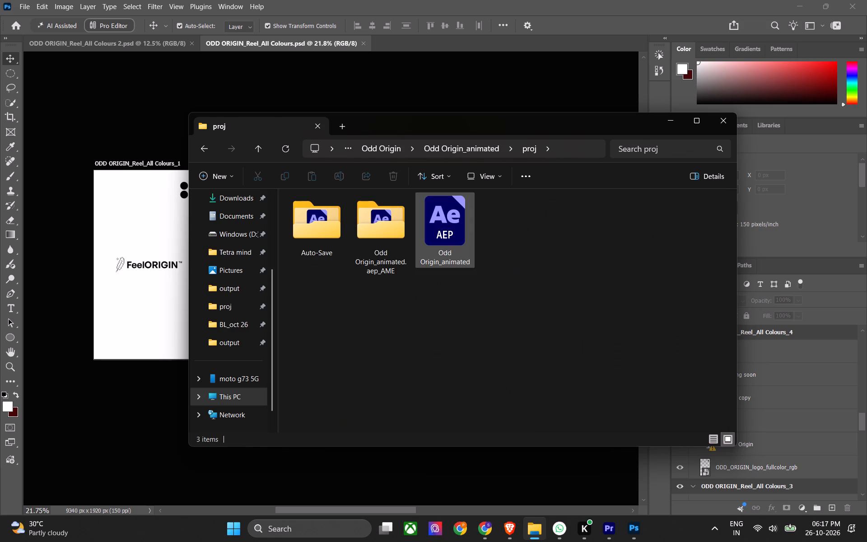
click(448, 229)
key(Return)
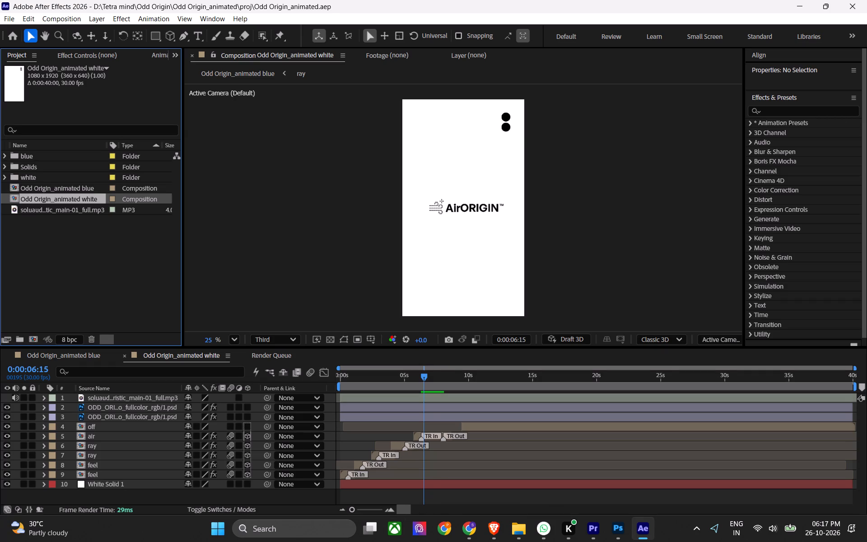
Scrub the Odd Origin_animated white composition to about 10 seconds, return to its start and save the project.
drag(424, 378, 471, 390)
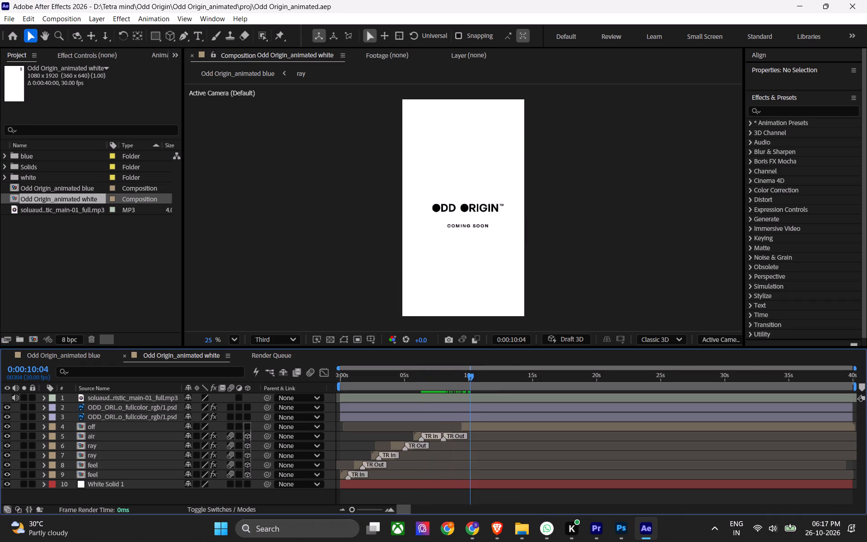
drag(471, 390, 278, 397)
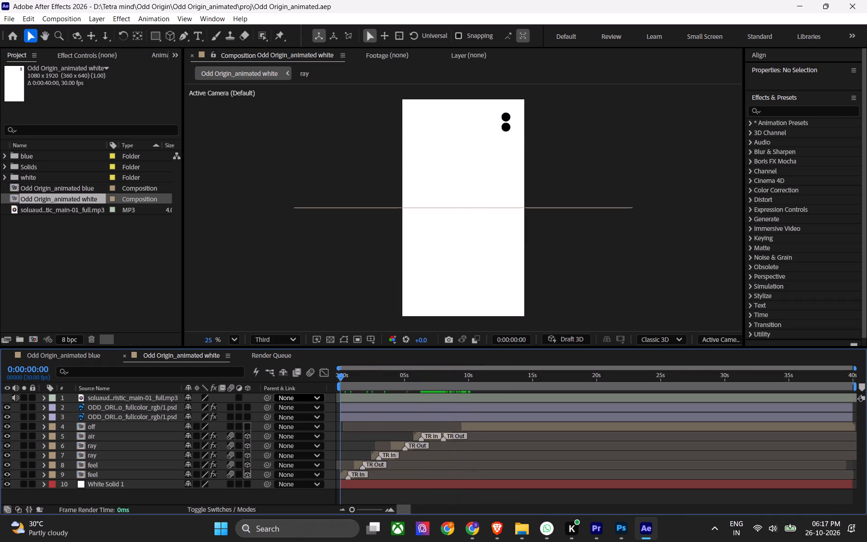
key(ctrl+s)
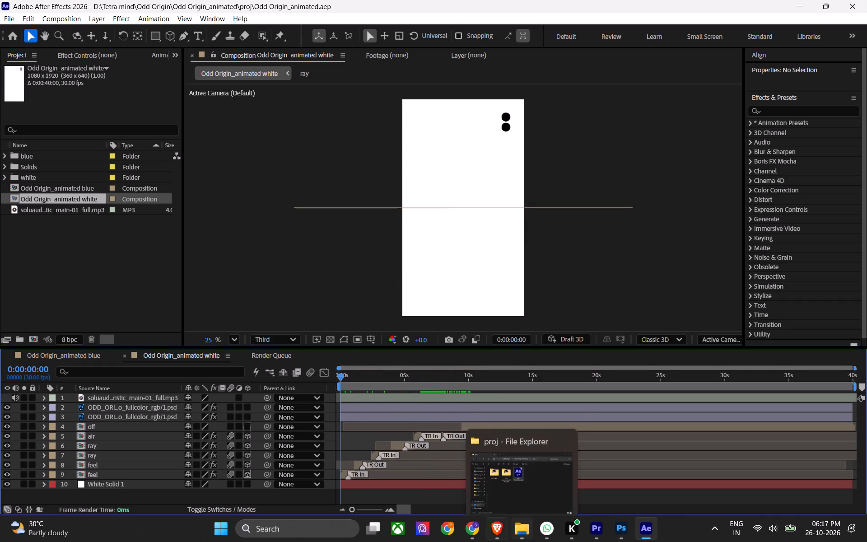
Switch to Brave, search Instagram for "odd origin" and open the oddorigin profile.
click(496, 530)
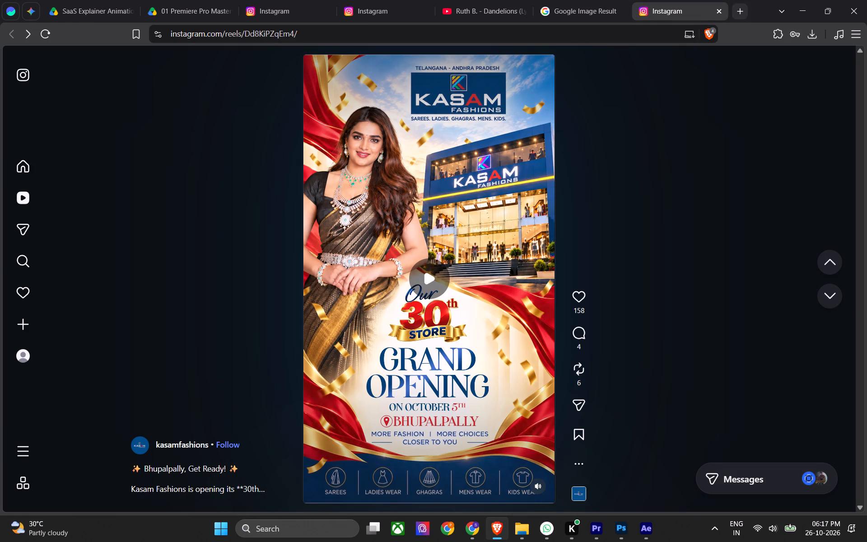
click(28, 267)
click(401, 65)
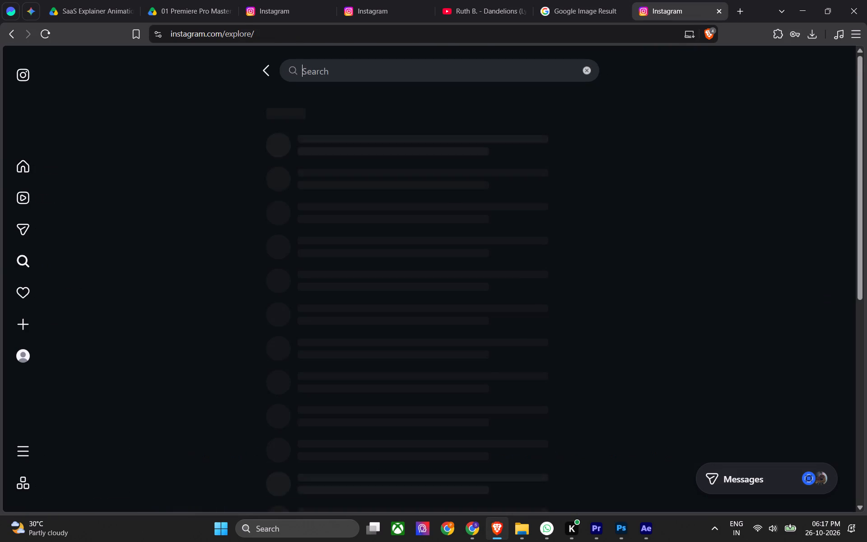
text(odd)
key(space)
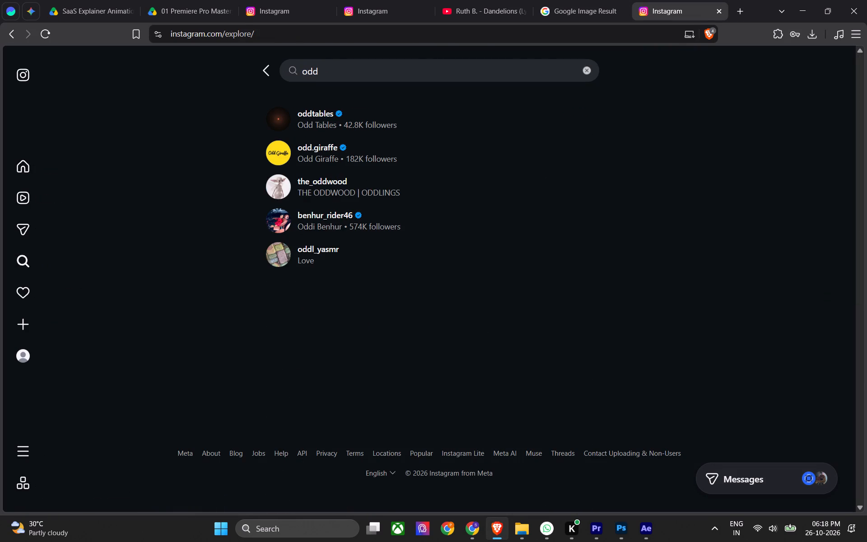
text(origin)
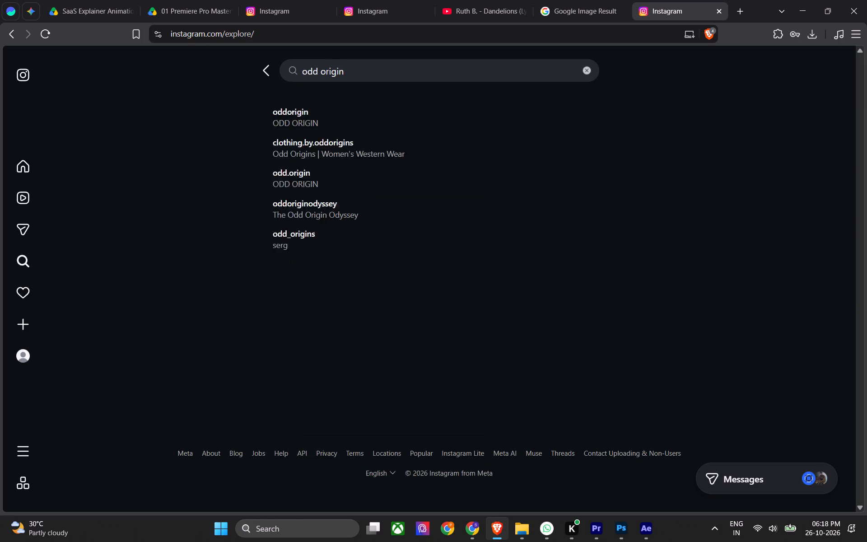
click(341, 128)
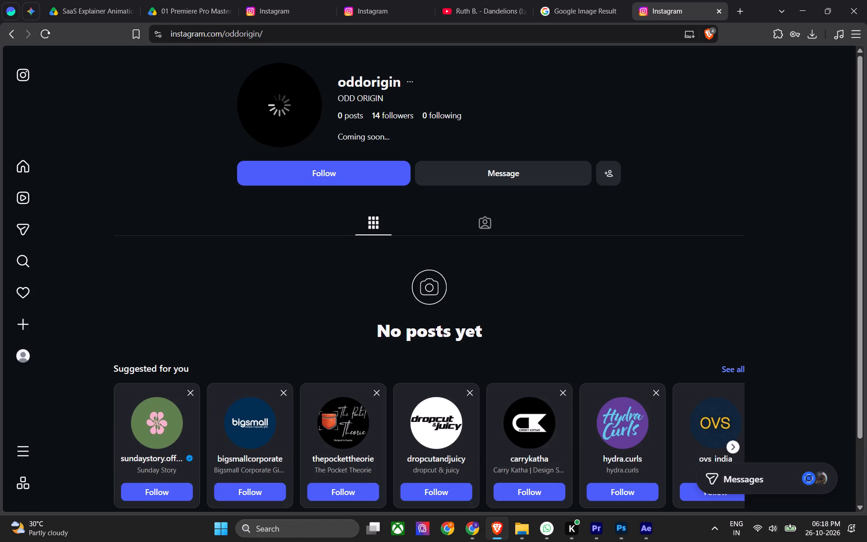
Examine the oddorigin profile's tagged photos, posts and followers list, and return to the Instagram Explore page.
click(485, 215)
click(498, 218)
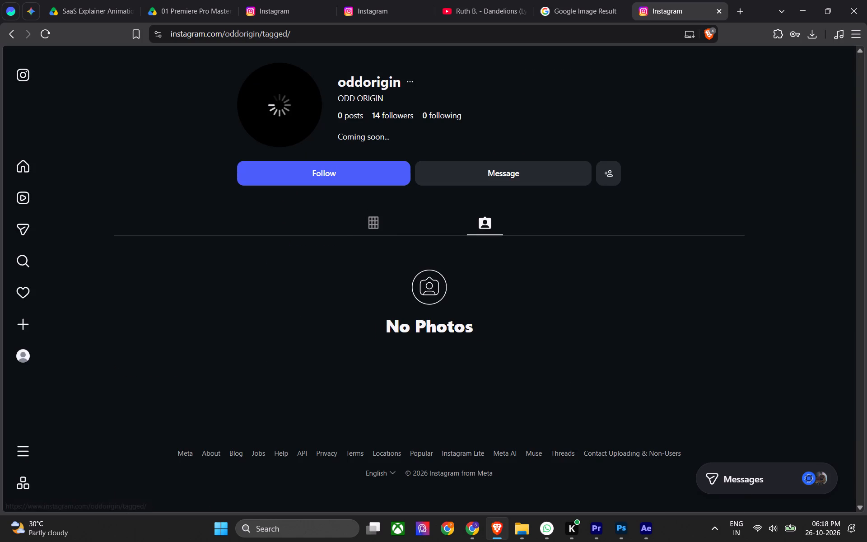
click(375, 220)
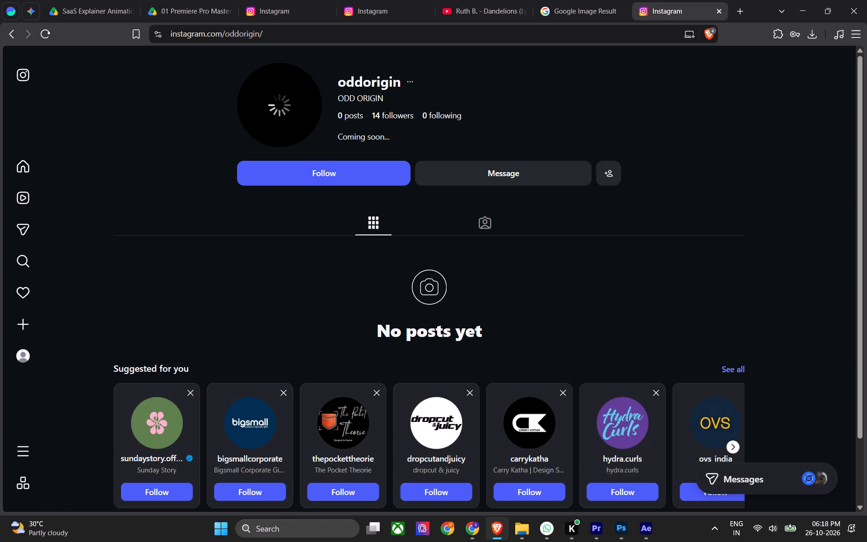
click(385, 112)
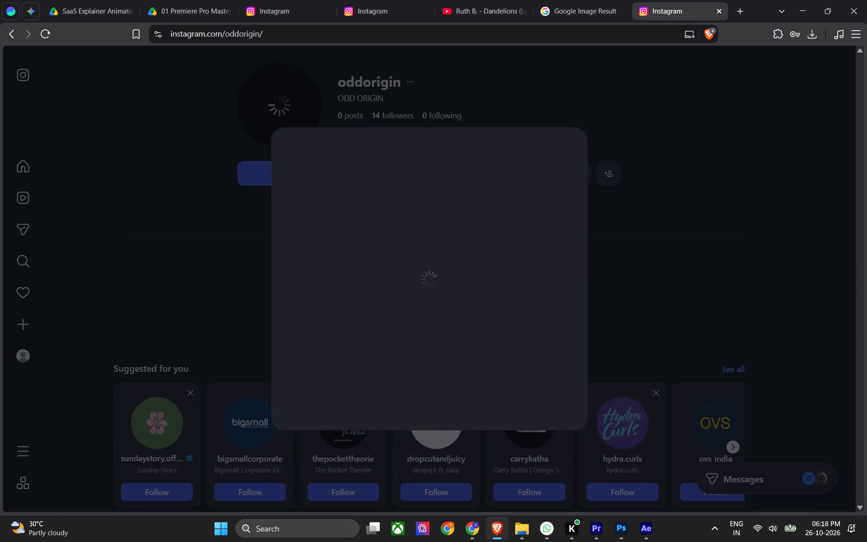
scroll(347, 290, down, 6)
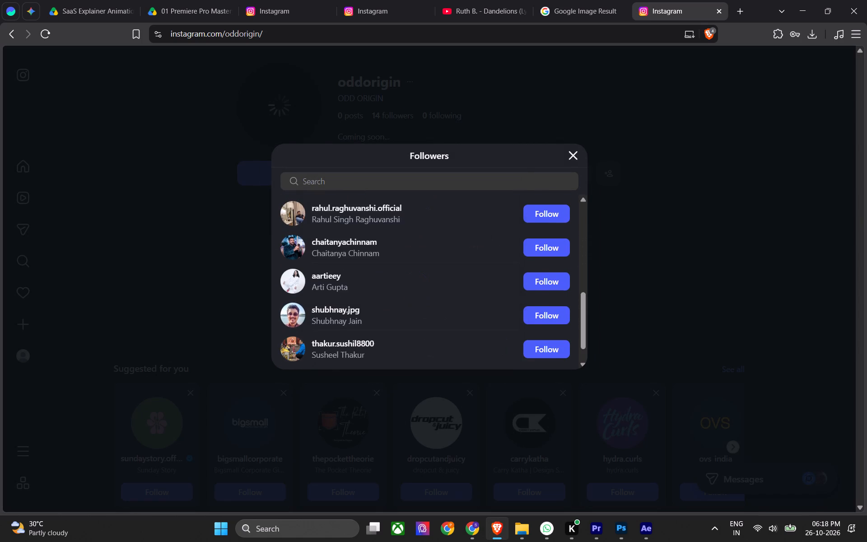
scroll(386, 281, down, 5)
click(638, 150)
click(12, 36)
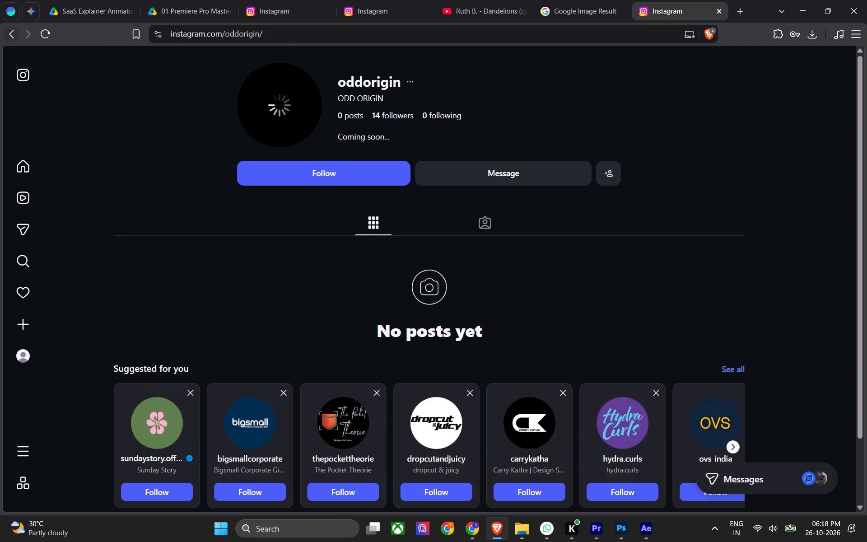
click(8, 31)
click(4, 36)
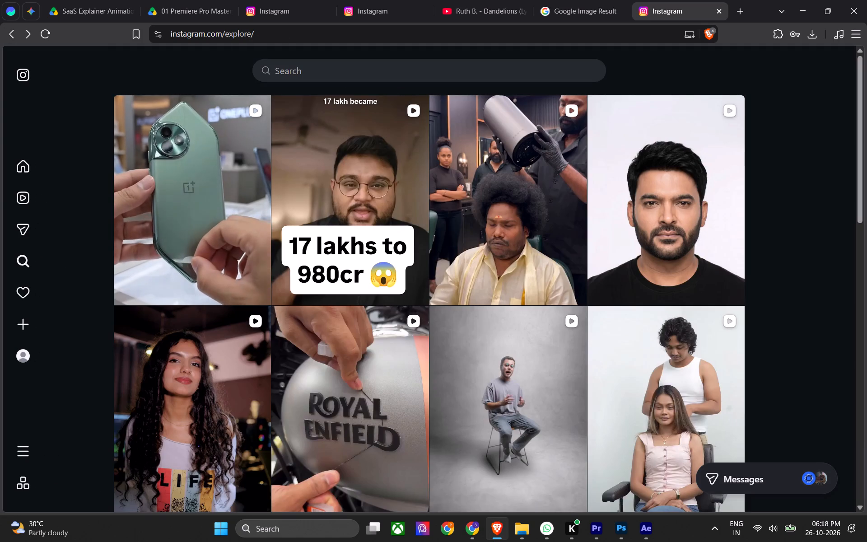
Open the "17 lakhs to 980cr" reel from the Explore page and watch it.
click(341, 129)
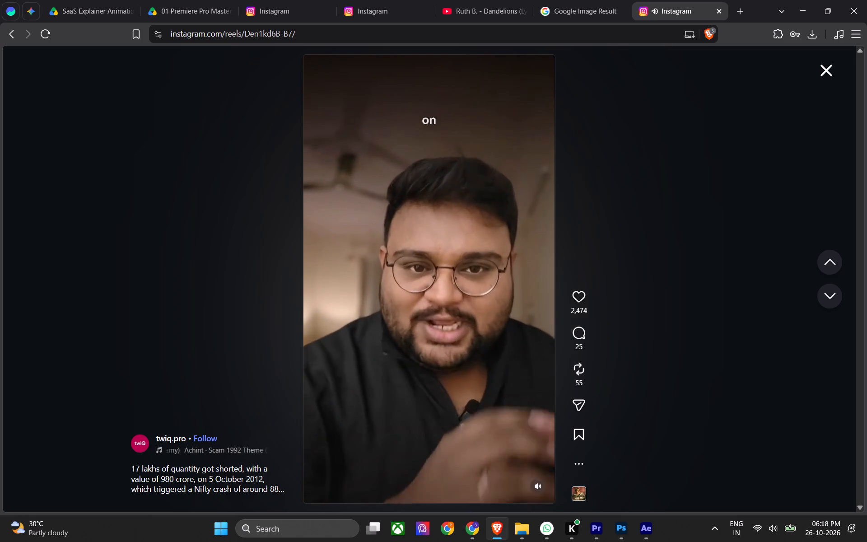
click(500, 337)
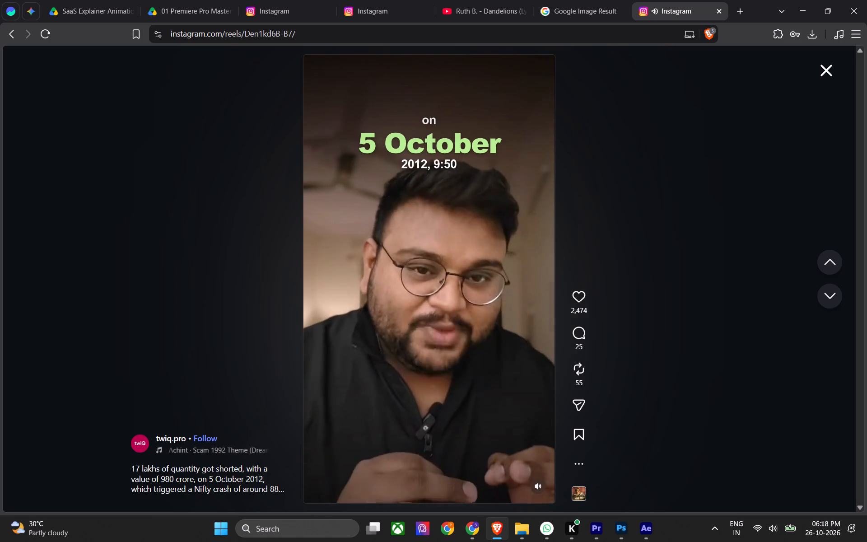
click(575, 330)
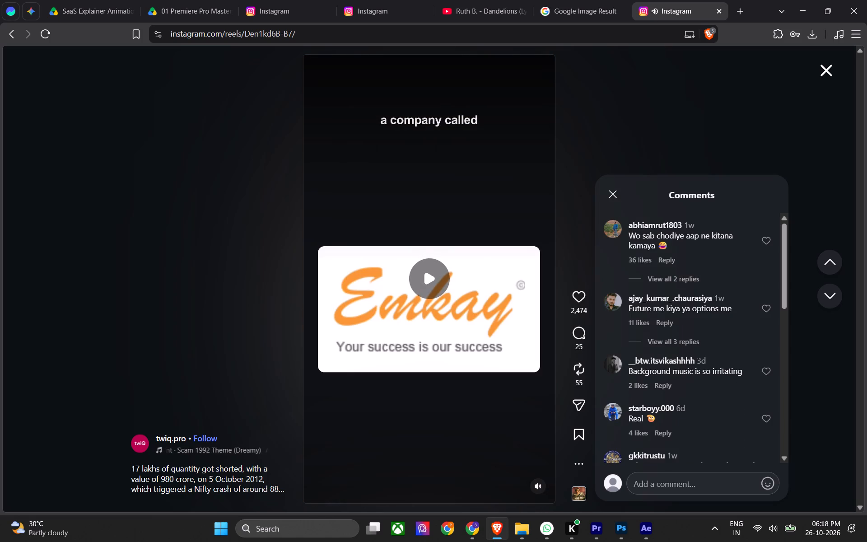
Watch the Instagram reels feed from the twiq.pro reel through to the aidenframes reel about a happy client.
click(608, 188)
click(493, 299)
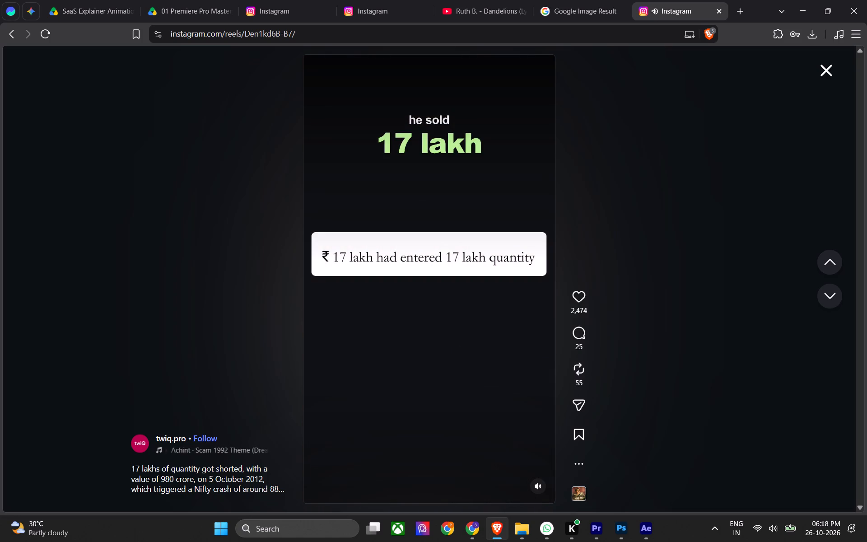
click(470, 296)
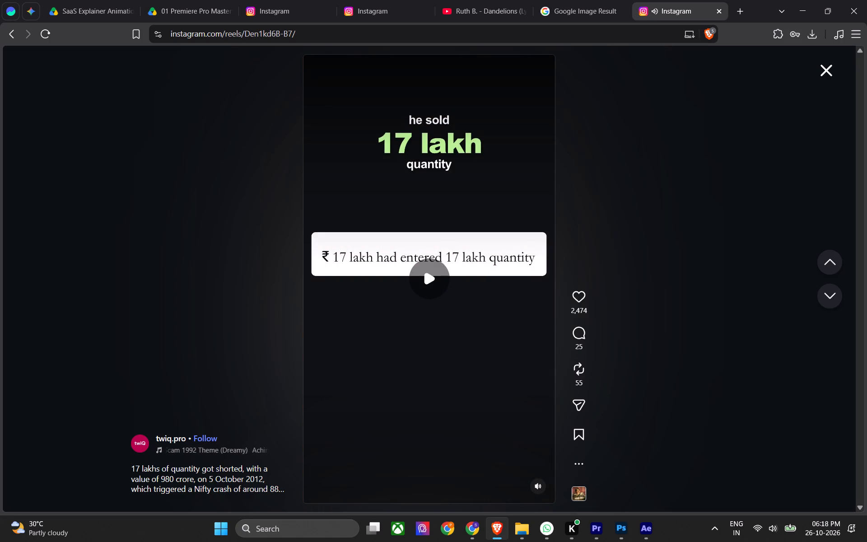
click(464, 306)
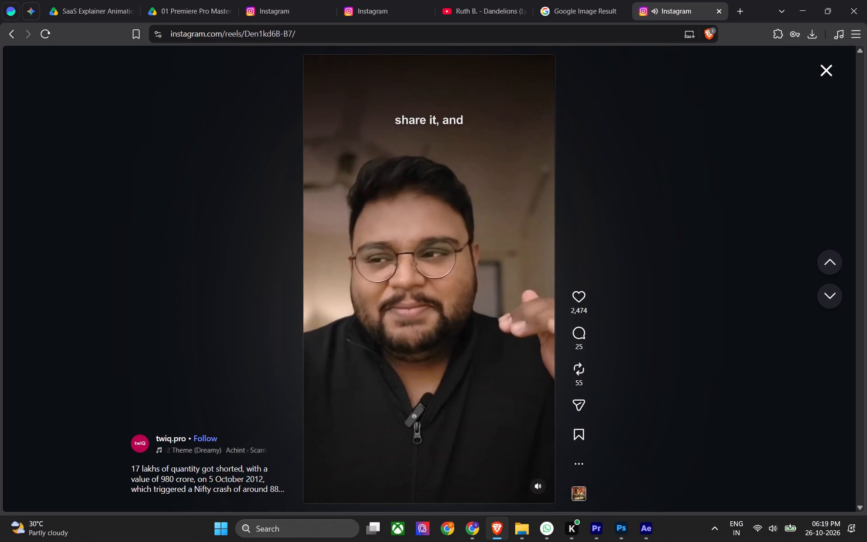
scroll(389, 287, down, 1)
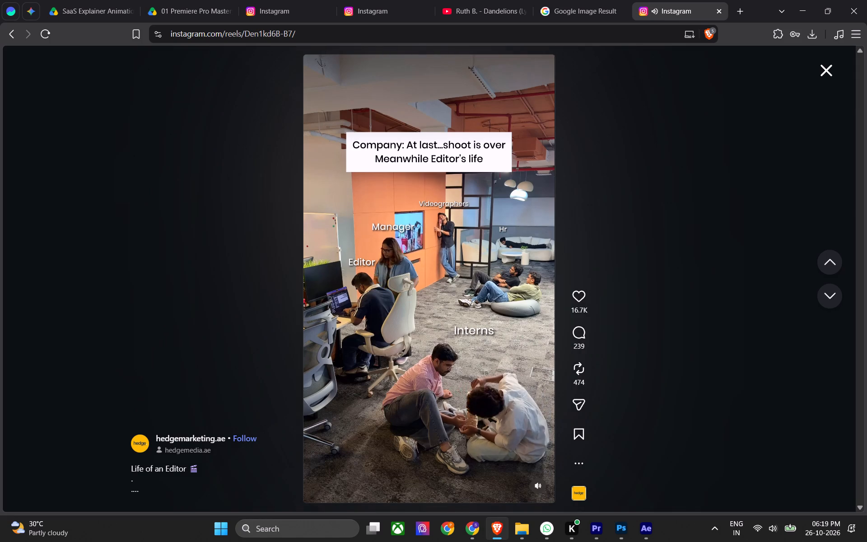
click(435, 252)
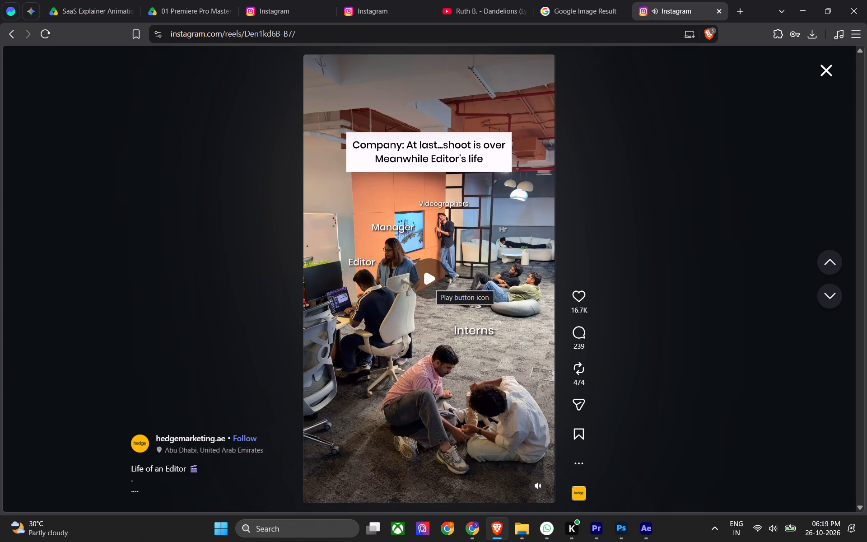
click(412, 317)
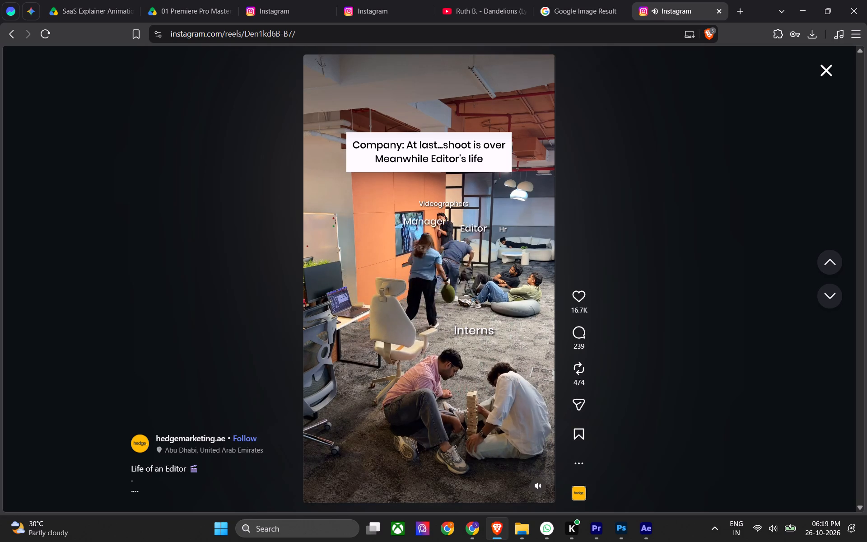
scroll(403, 315, down, 1)
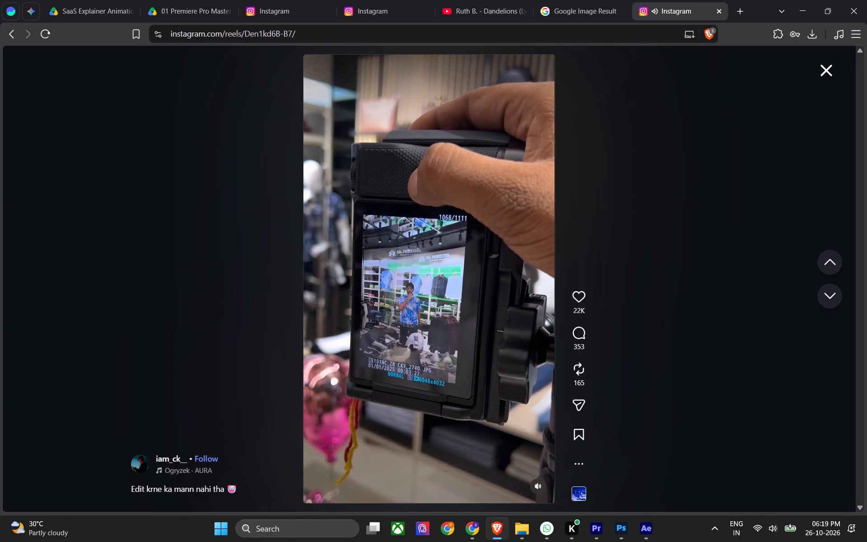
scroll(405, 266, down, 1)
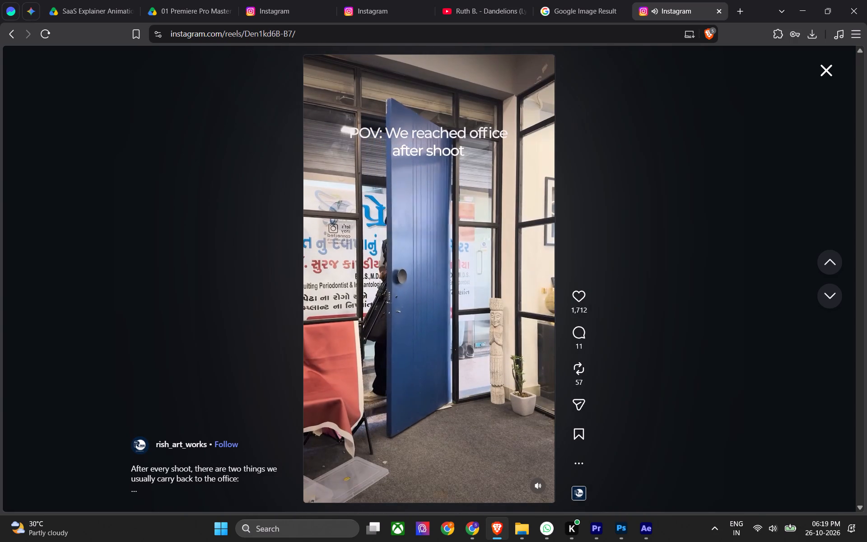
scroll(405, 266, down, 1)
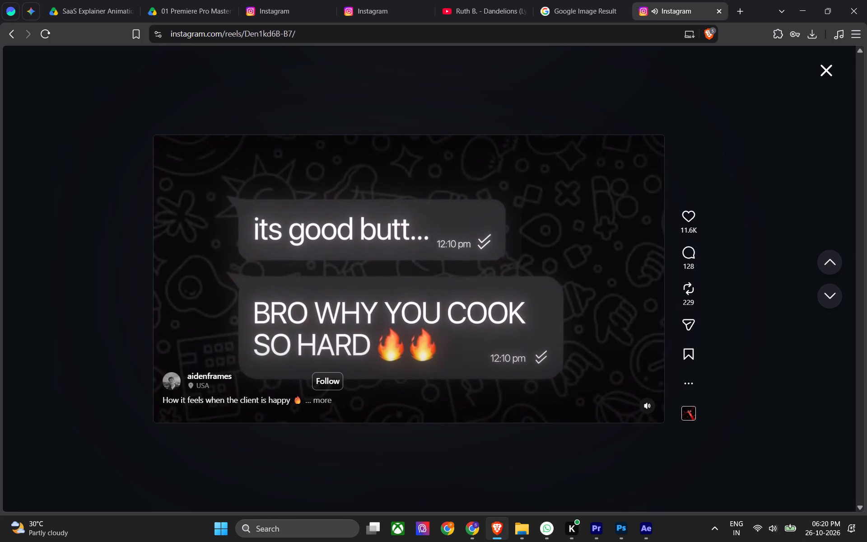
click(405, 263)
click(405, 263)
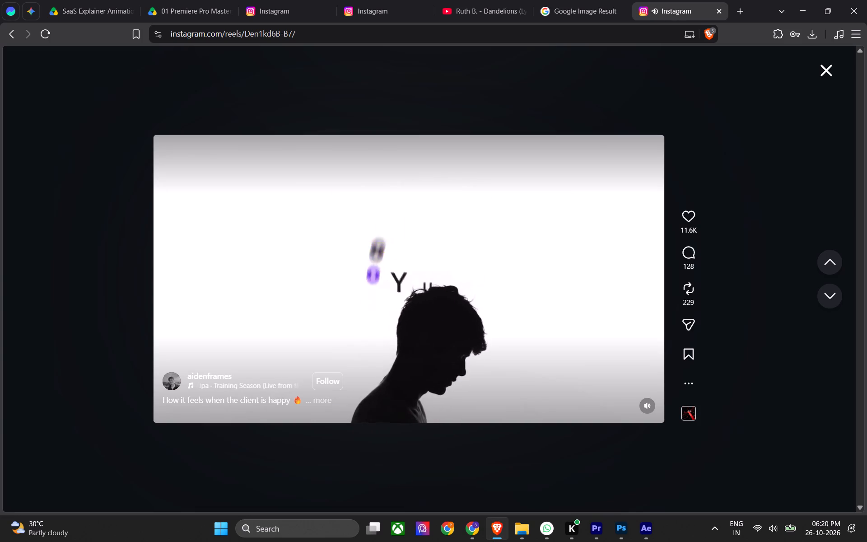
Browse the aidenframes profile's reels and watch its Motion highlights and Flaticon concept videos.
click(216, 375)
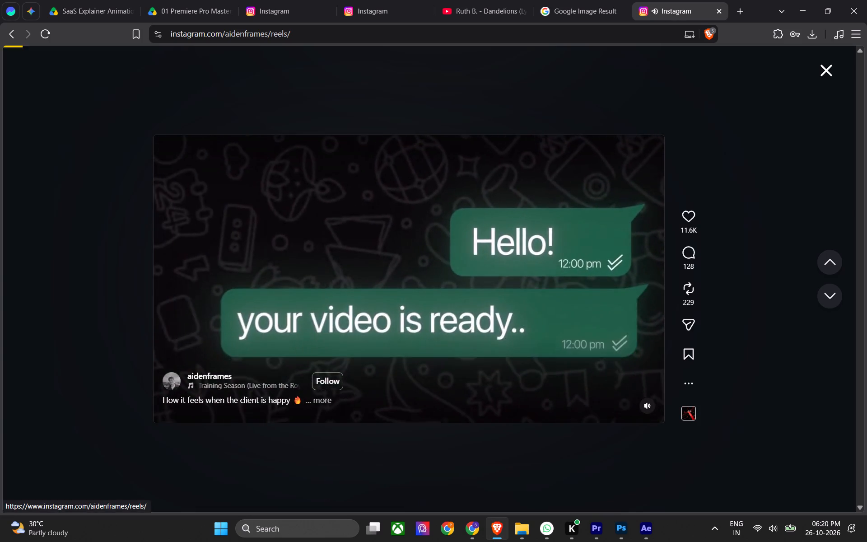
scroll(412, 300, down, 4)
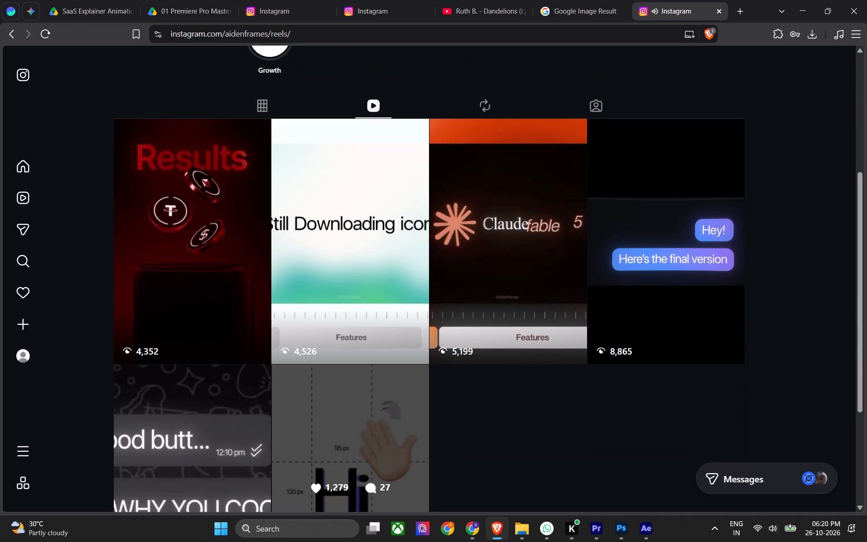
scroll(501, 438, down, 3)
click(112, 160)
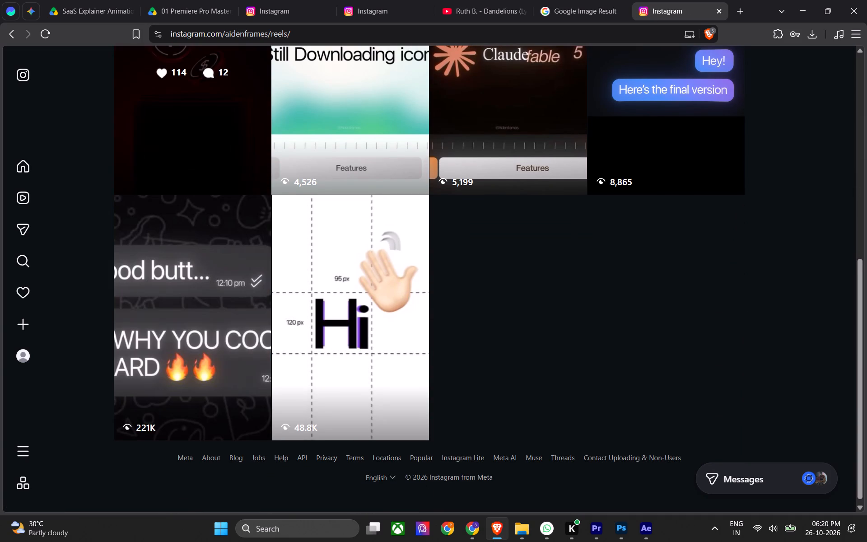
drag(163, 93, 172, 79)
click(172, 79)
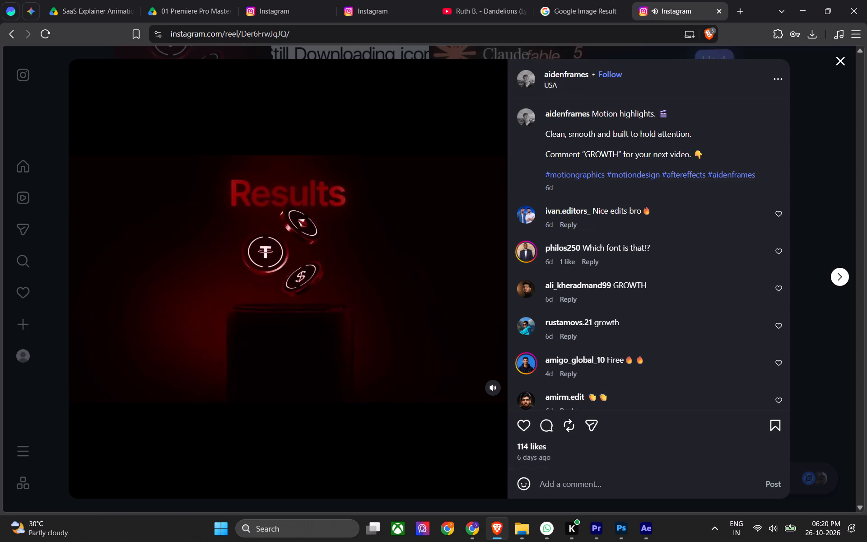
key(Right)
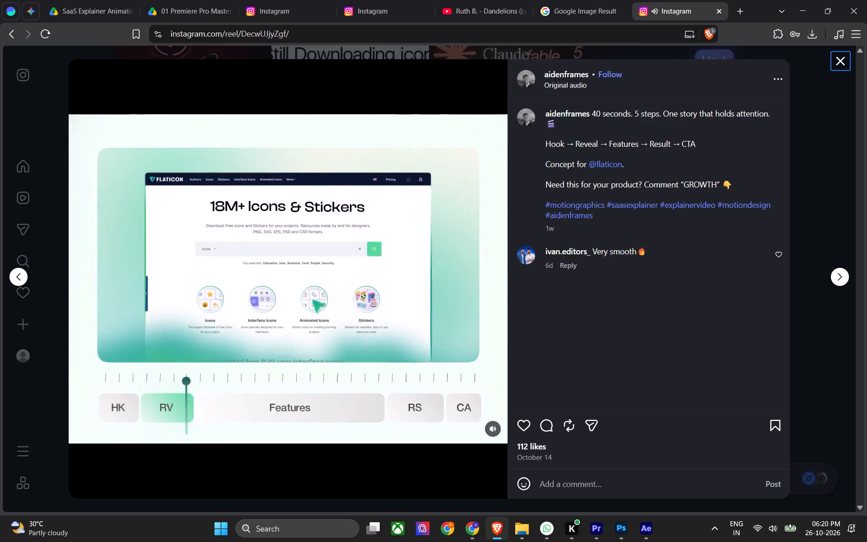
click(349, 210)
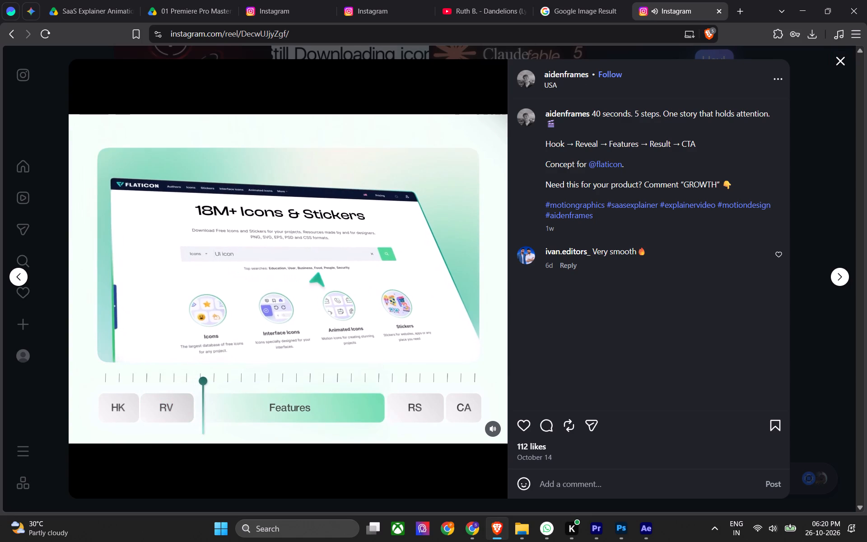
Close the Flaticon reel and open the Instagram home page in a separate browser tab.
middle_click(27, 74)
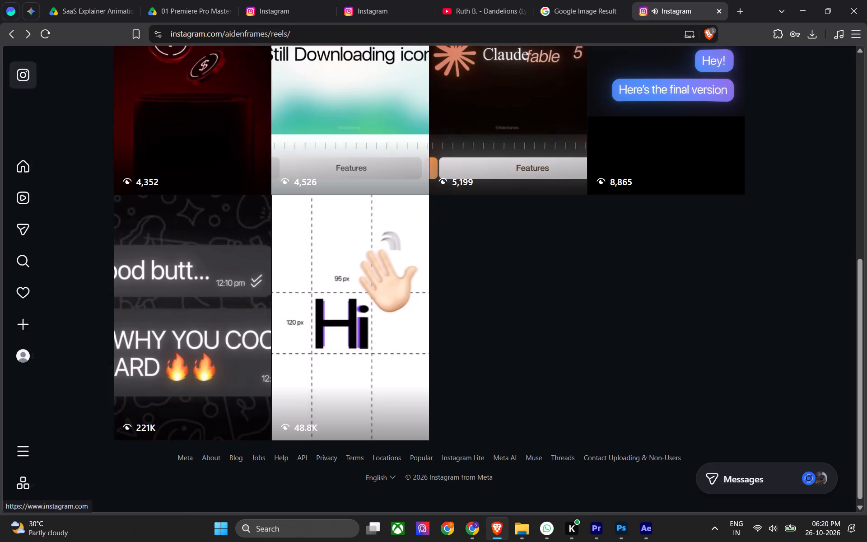
middle_click(21, 73)
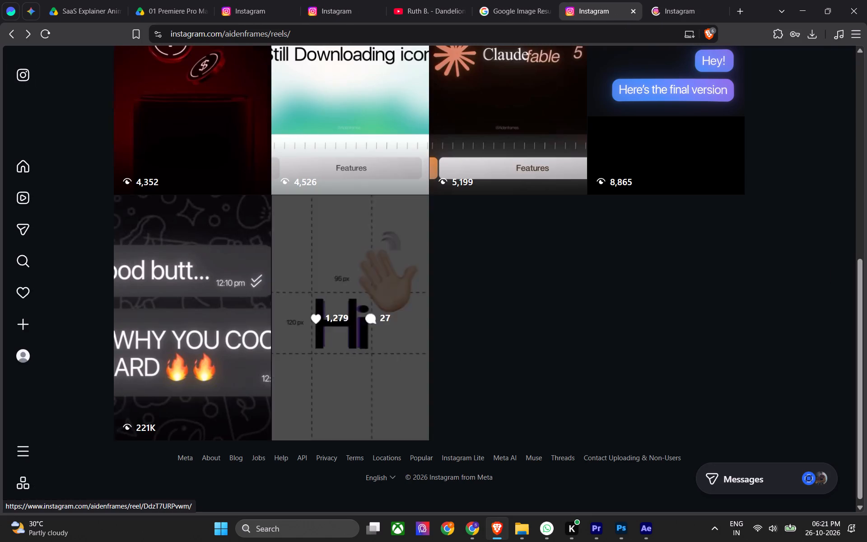
click(267, 135)
click(383, 189)
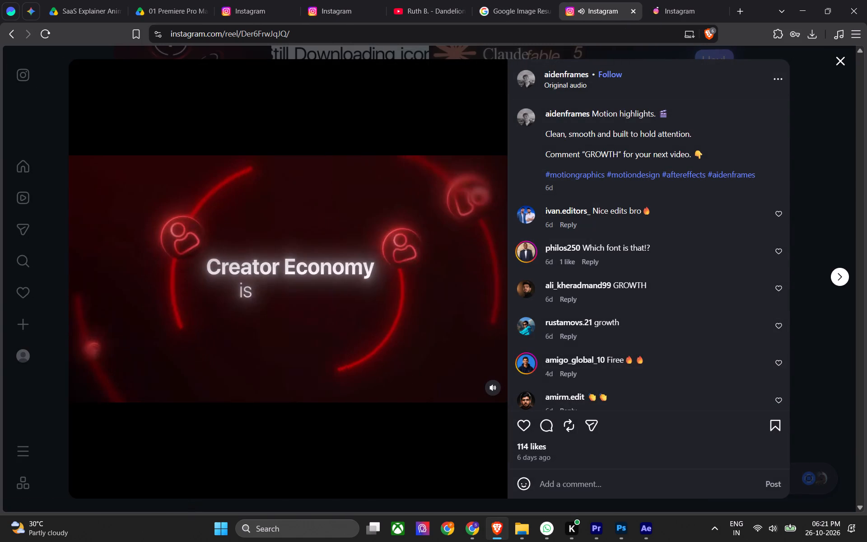
click(678, 0)
Close the YouTube Dandelions tab and move the Google fabric texture image tab past the aidenframes tab.
click(513, 15)
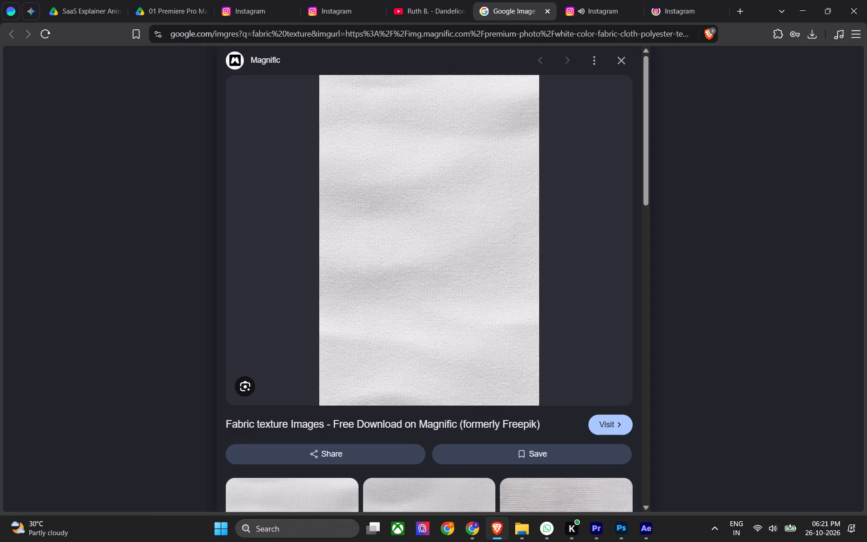
middle_click(416, 7)
scroll(416, 7, up, 4)
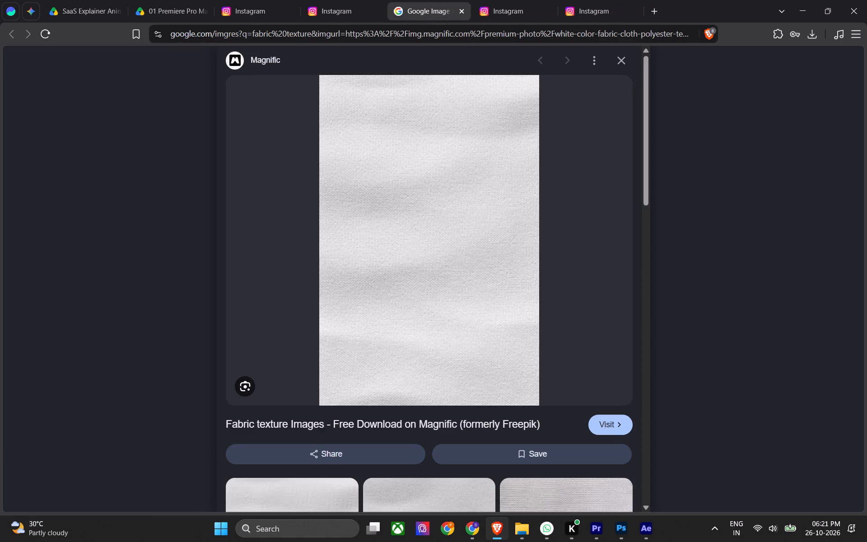
drag(424, 11, 515, 19)
Search Instagram for "odd origin" from the home page tab, review the matching accounts and clear the search.
click(602, 22)
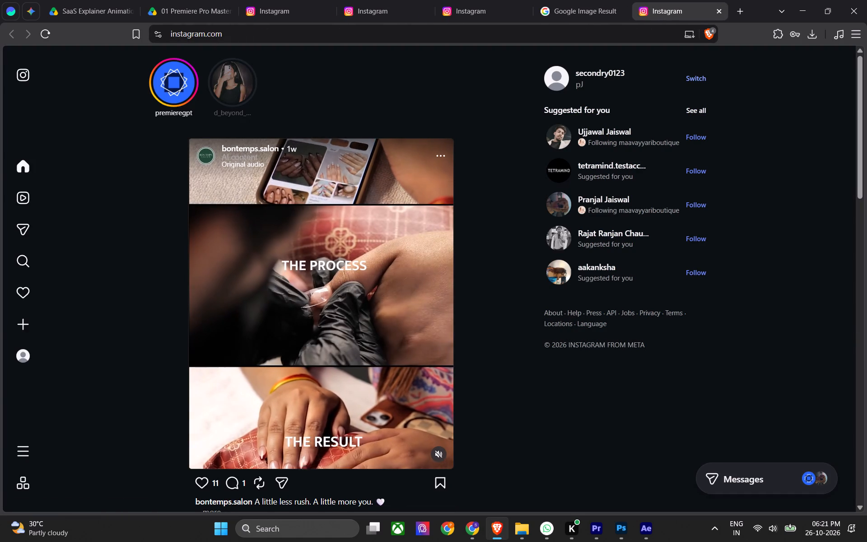
scroll(159, 292, down, 2)
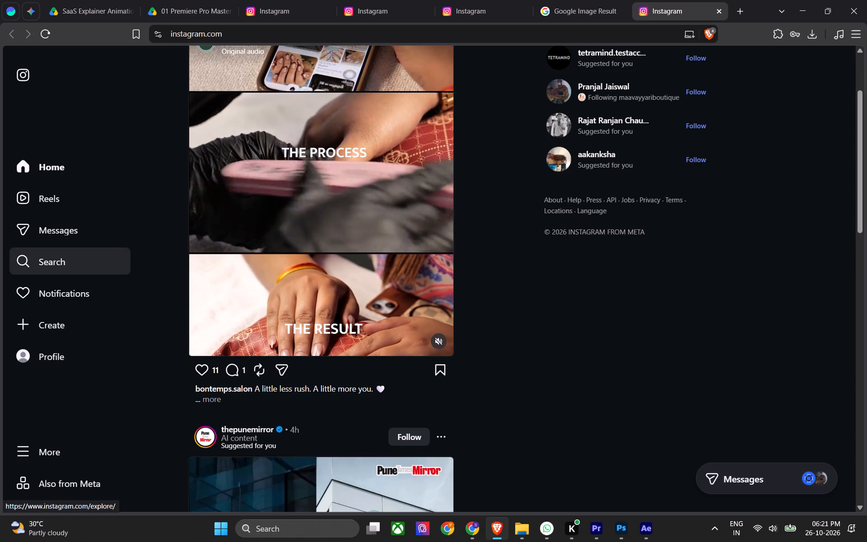
click(33, 256)
click(405, 66)
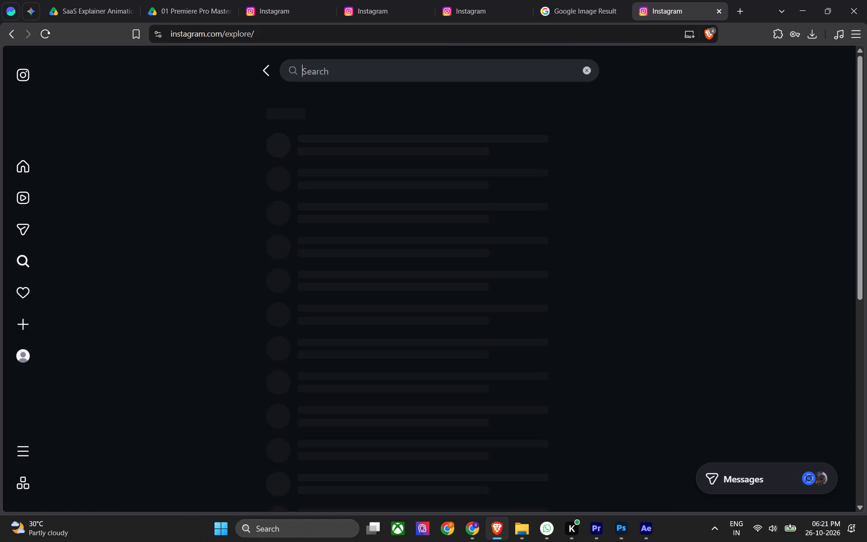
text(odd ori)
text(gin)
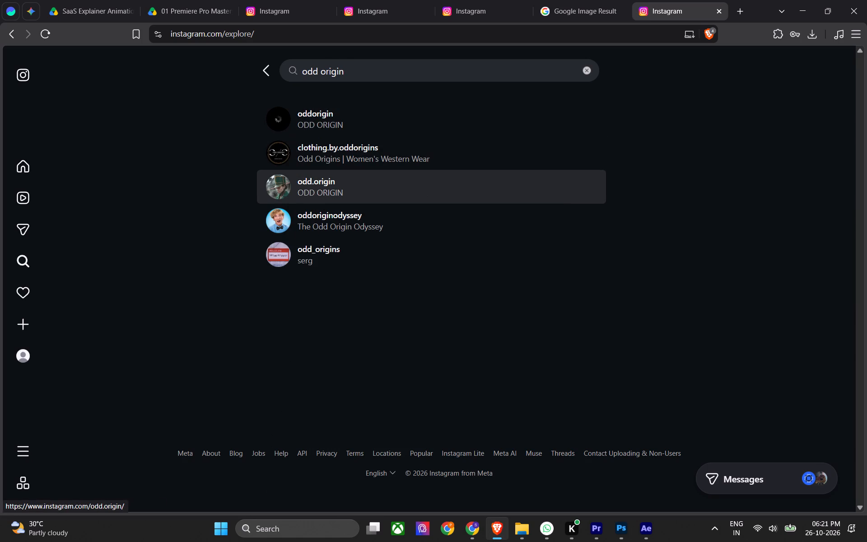
click(586, 71)
click(647, 78)
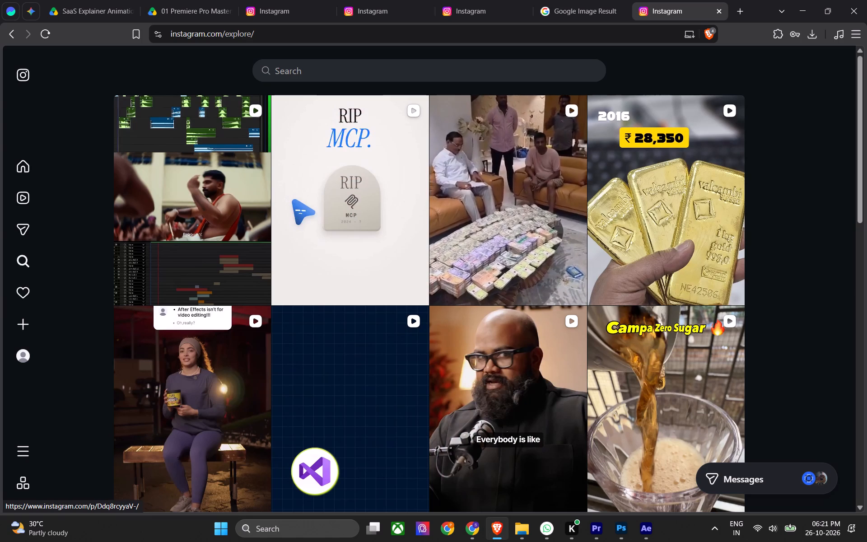
Switch to After Effects and save the Odd Origin_animated project.
middle_click(643, 0)
scroll(643, 0, up, 3)
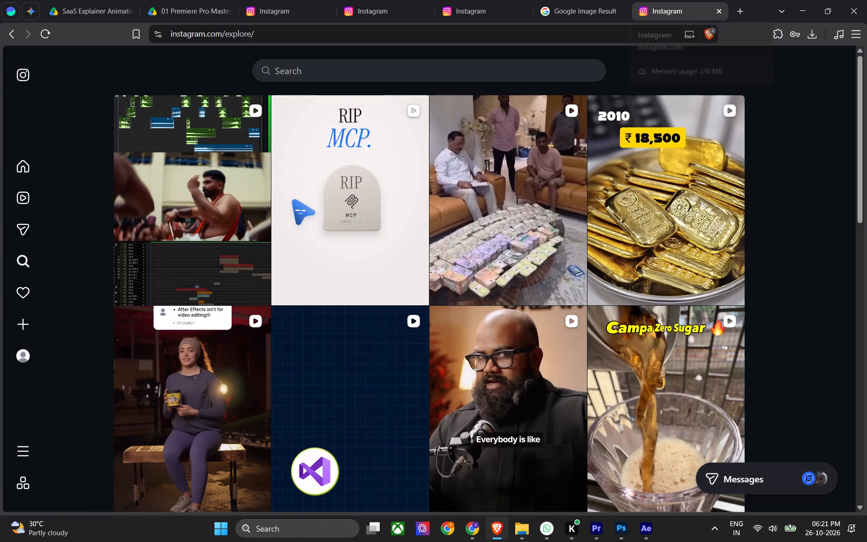
scroll(643, 0, up, 3)
click(792, 0)
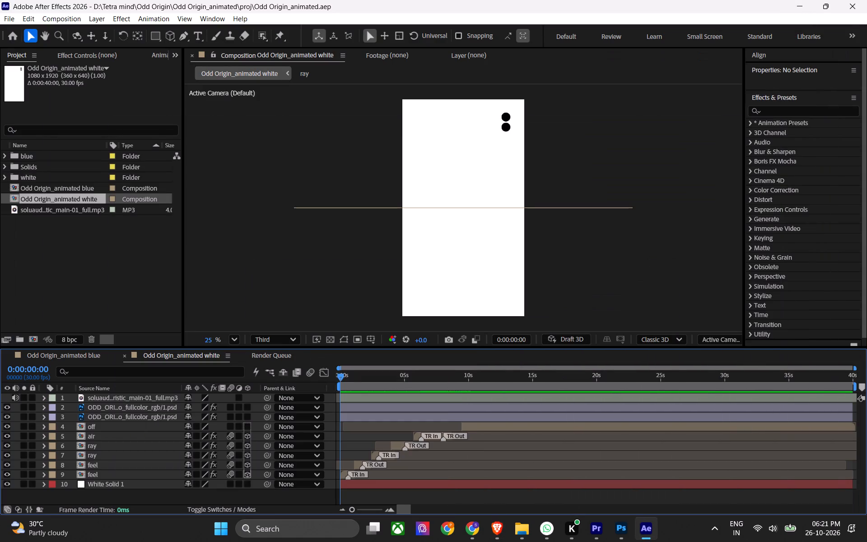
key(ctrl+s)
Preview the Odd Origin_animated white composition from its start and return the playhead to 0:00:00:00.
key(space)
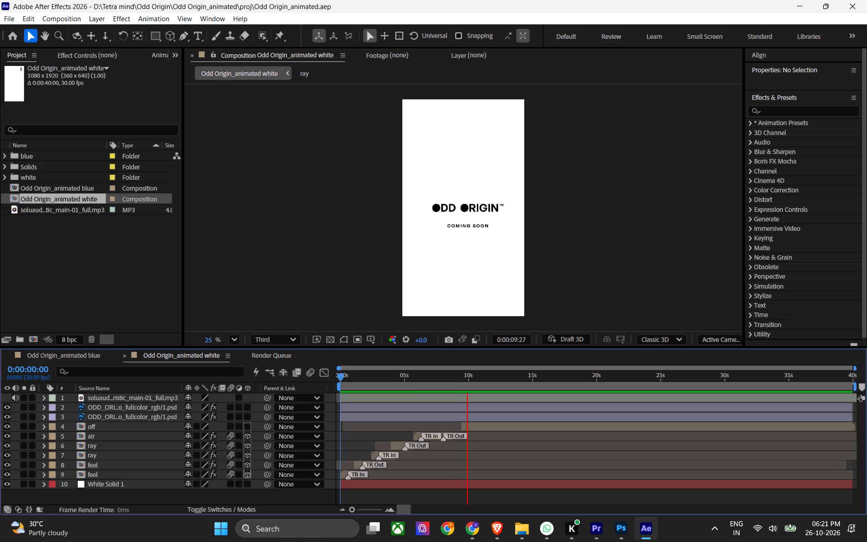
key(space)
drag(364, 369, 282, 384)
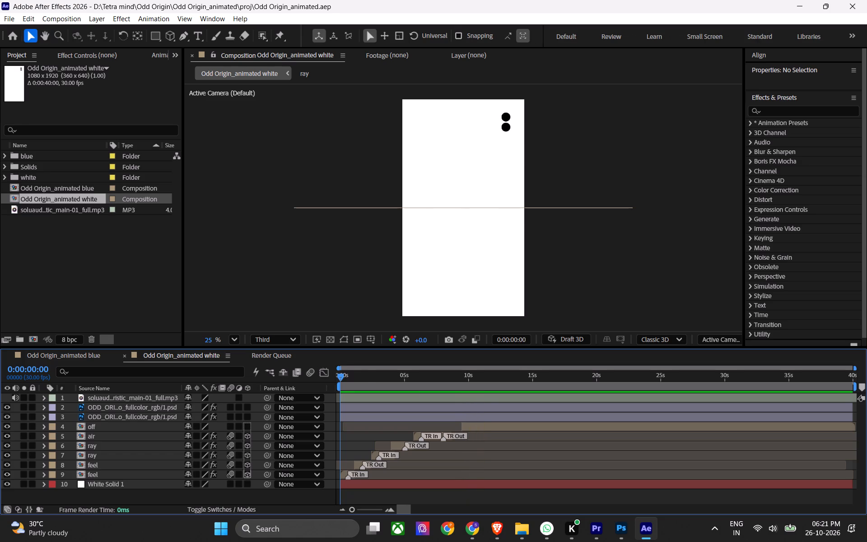
Play back the Odd Origin_animated white composition from the start to review the logo animations and the coming-soon ending.
drag(365, 372, 313, 372)
key(space)
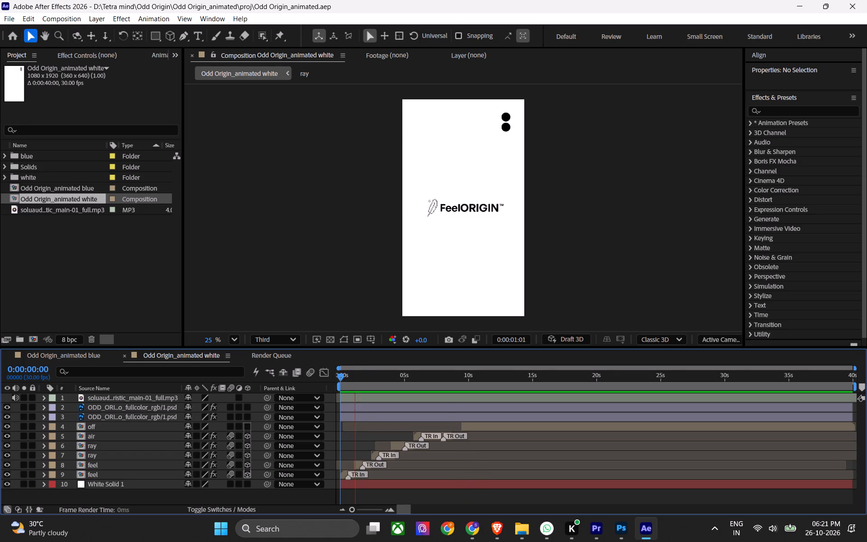
key(space)
drag(362, 376, 323, 384)
key(space)
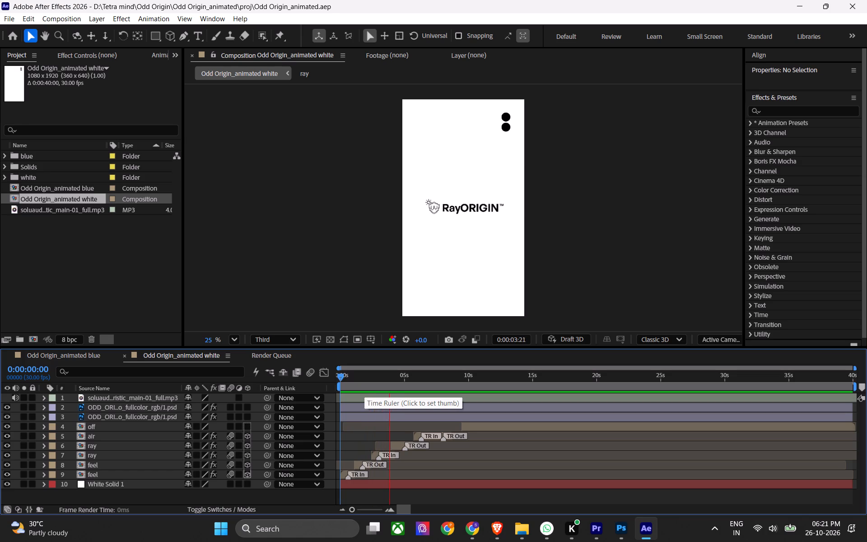
key(space)
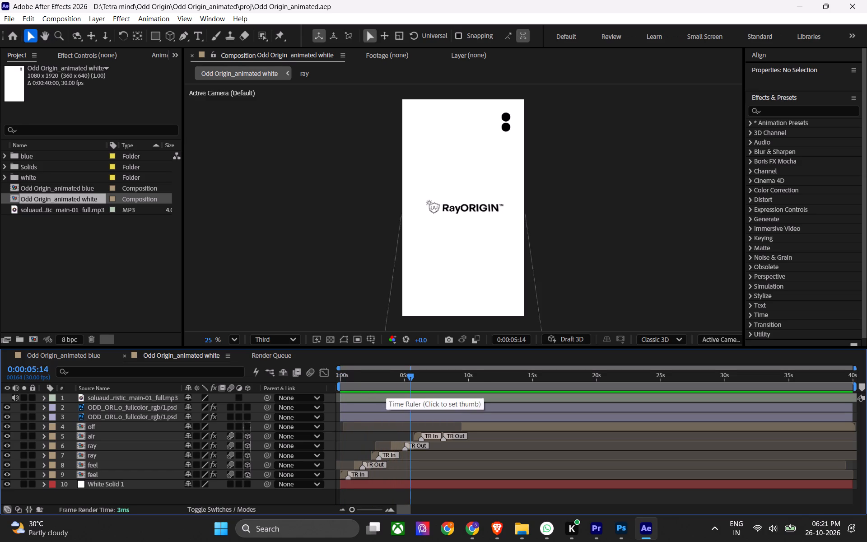
drag(400, 376, 296, 388)
key(space)
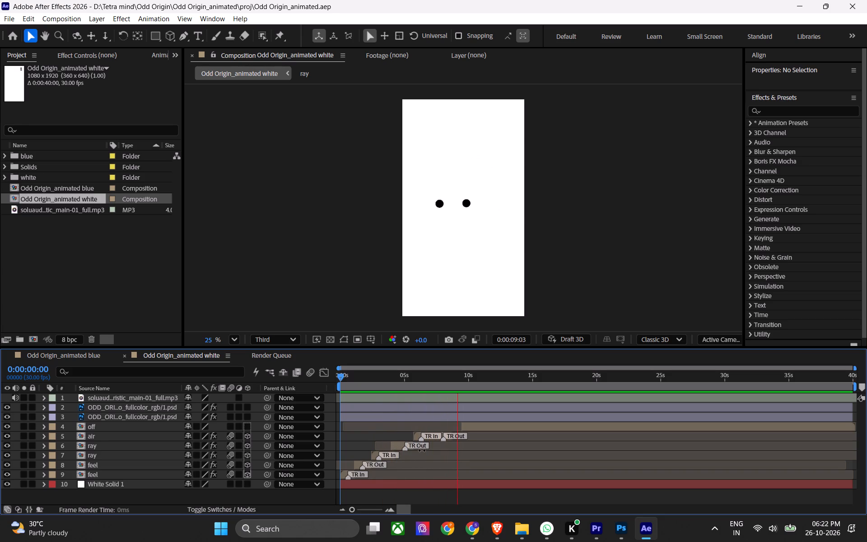
key(space)
Save the Odd Origin_animated project.
click(119, 273)
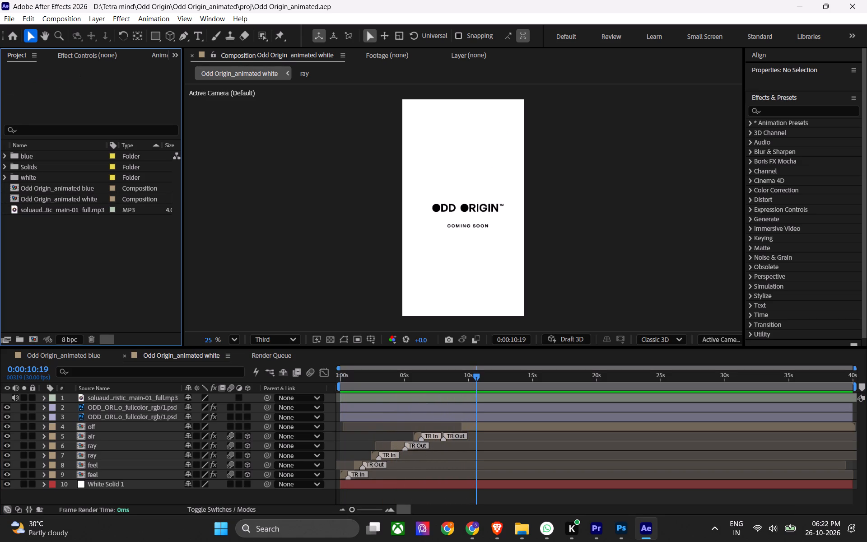
key(ctrl+s)
key(ctrl+s)
click(88, 288)
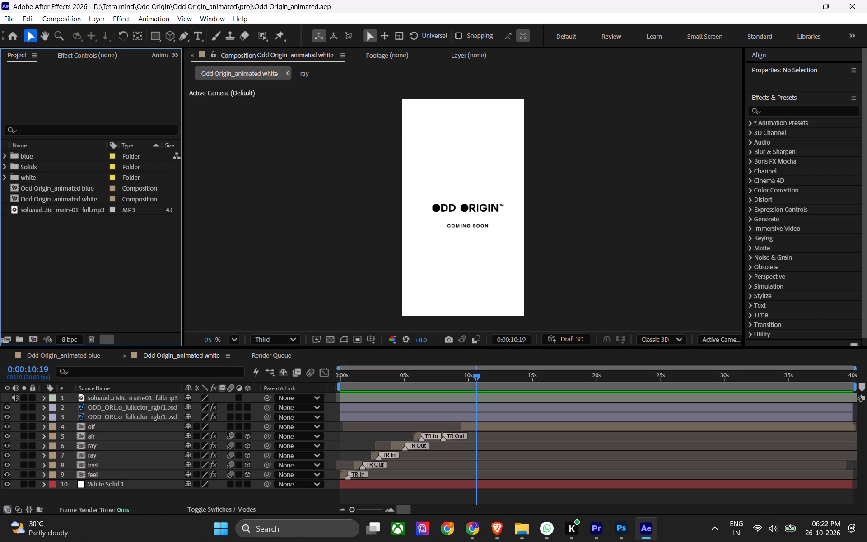
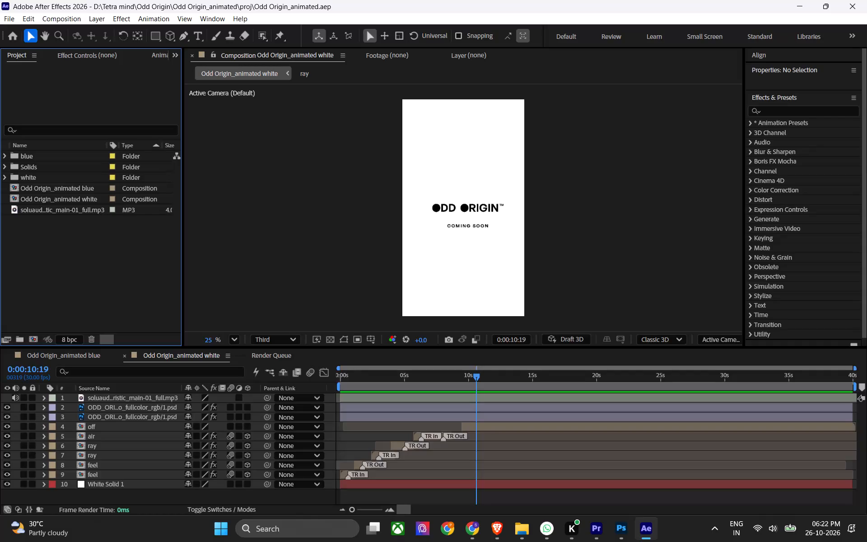
Create a new composition named "b/w logo" in the Odd Origin_animated project.
click(1, 21)
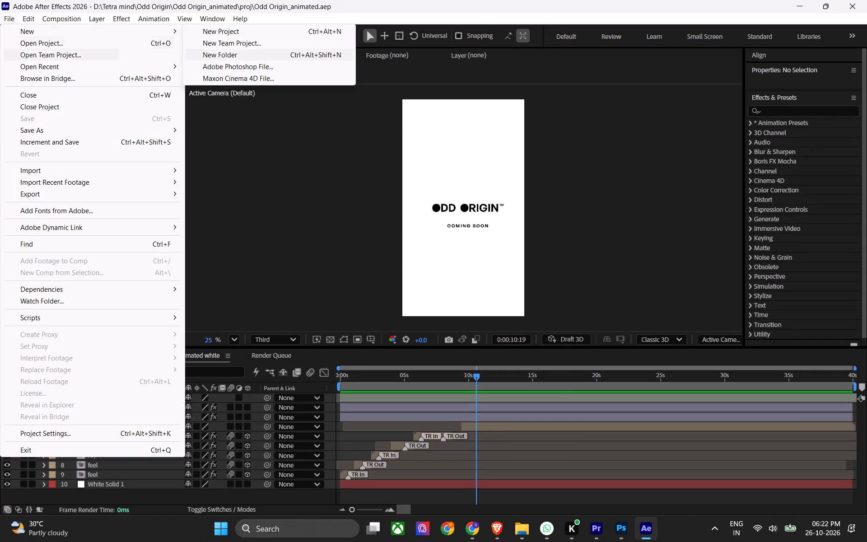
click(74, 29)
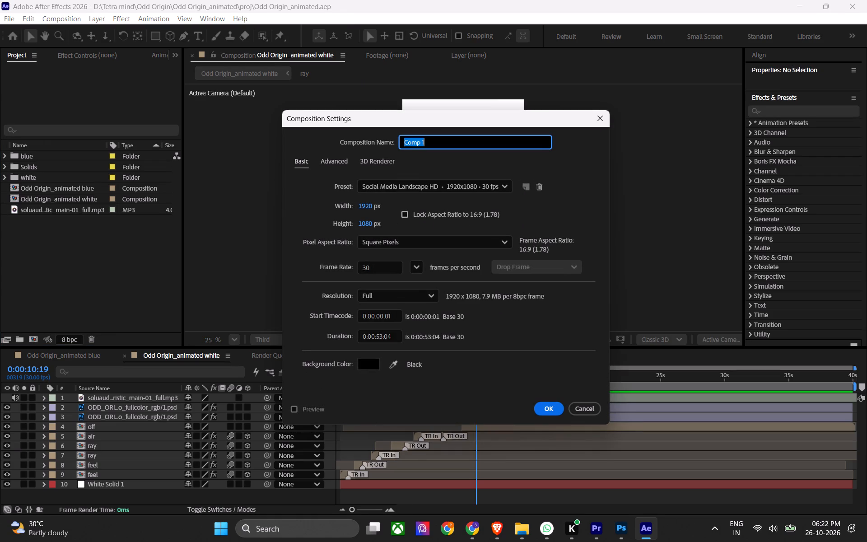
key(b)
text(/w)
key(space)
text(logo)
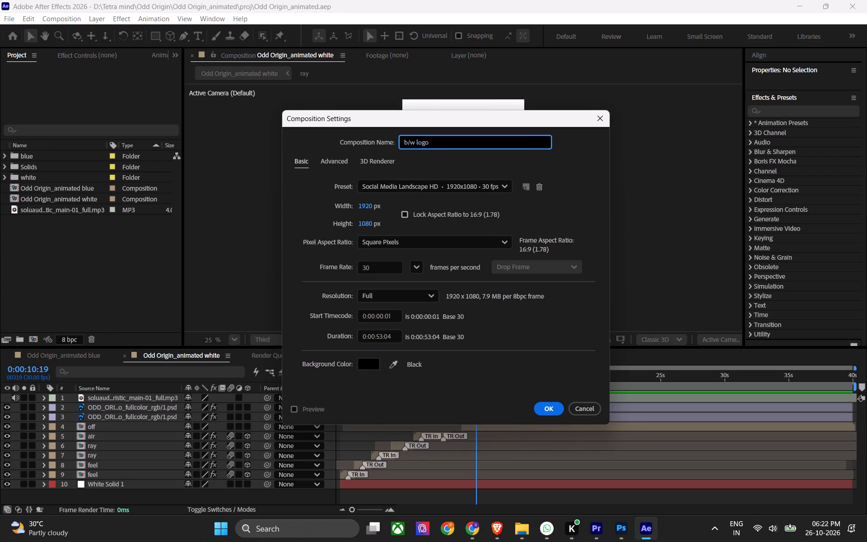
key(Return)
scroll(385, 215, down, 8)
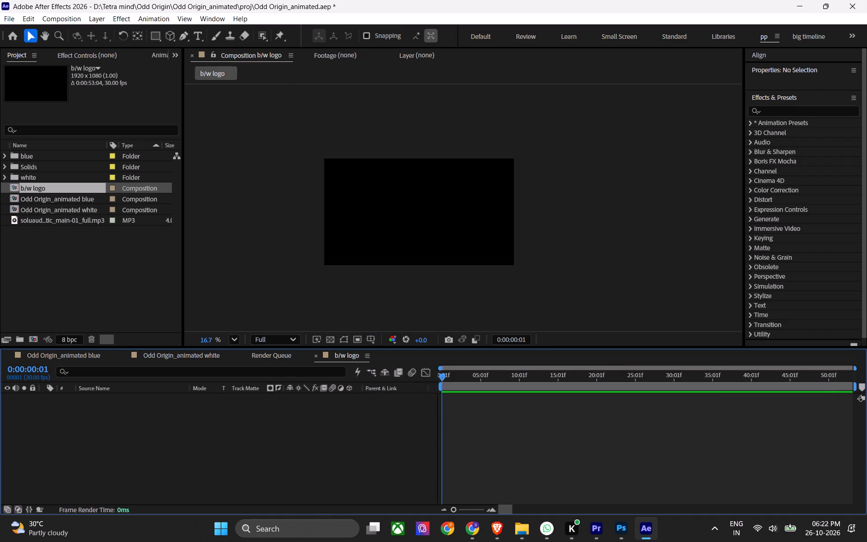
scroll(371, 210, up, 1)
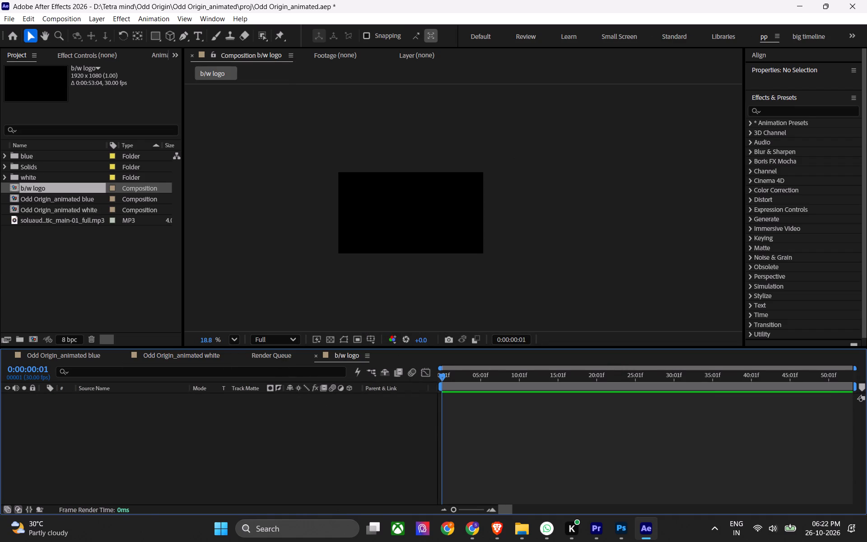
Set the b/w logo composition's frame size to 1080 px wide by 1920 px high.
click(67, 23)
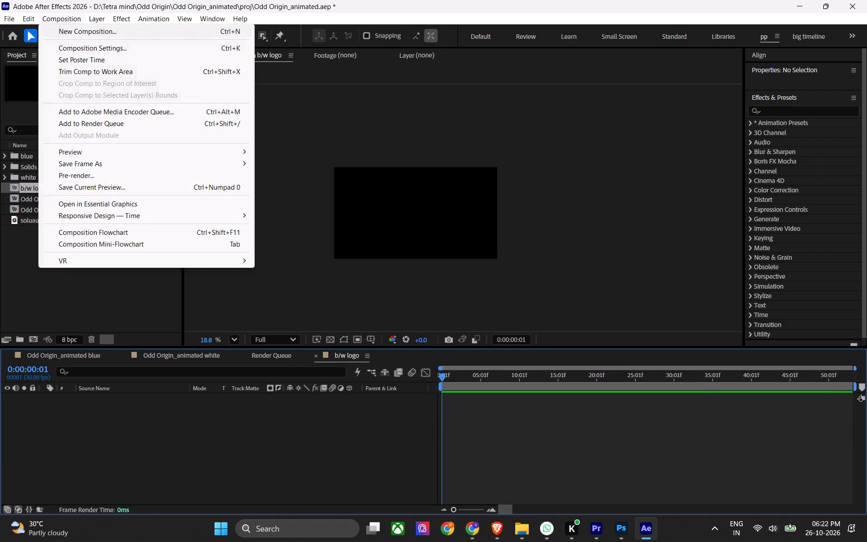
click(91, 45)
click(368, 208)
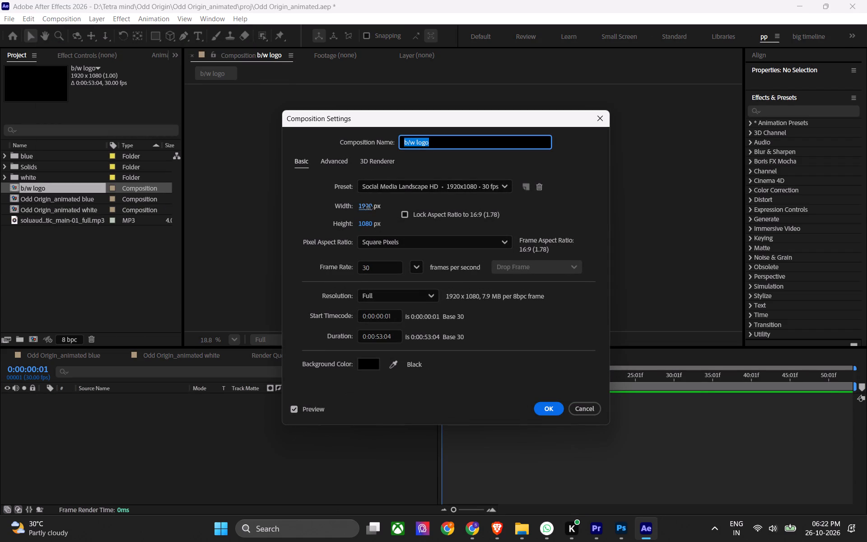
text(1050)
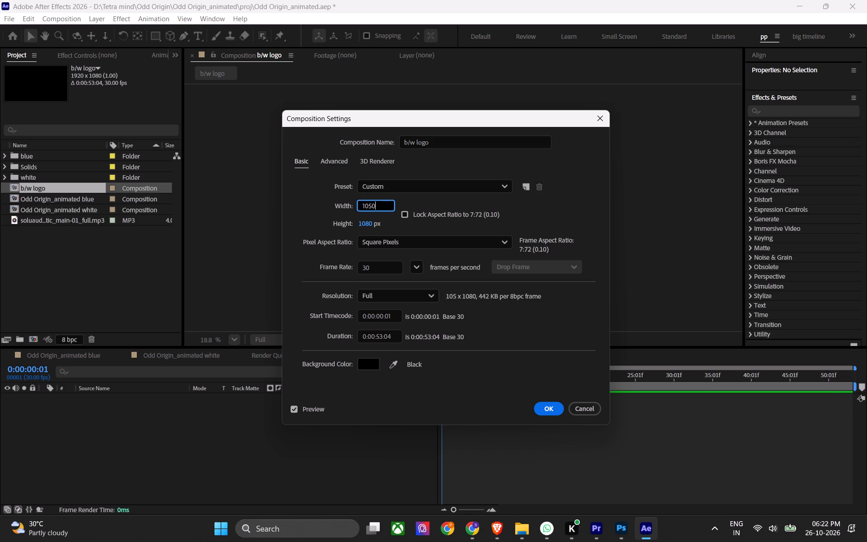
key(BackSpace)
key(BackSpace)
text(80)
key(Tab)
text(1920)
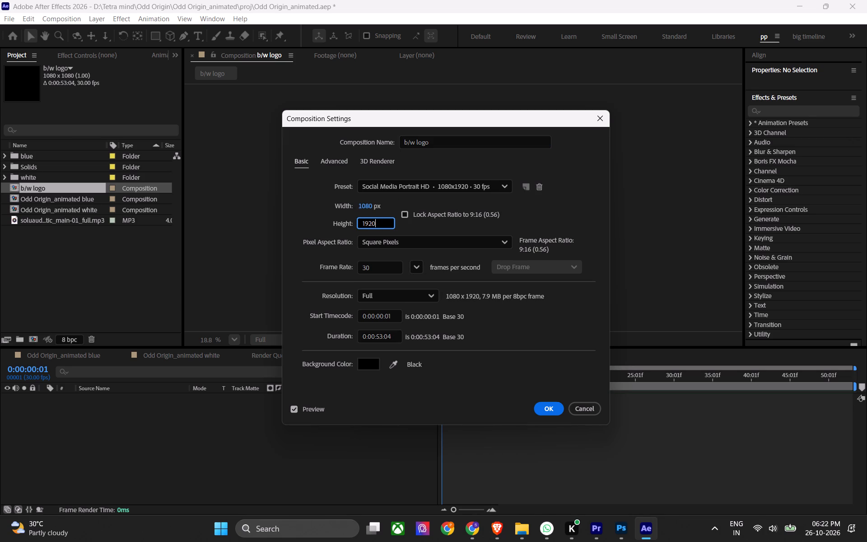
click(553, 410)
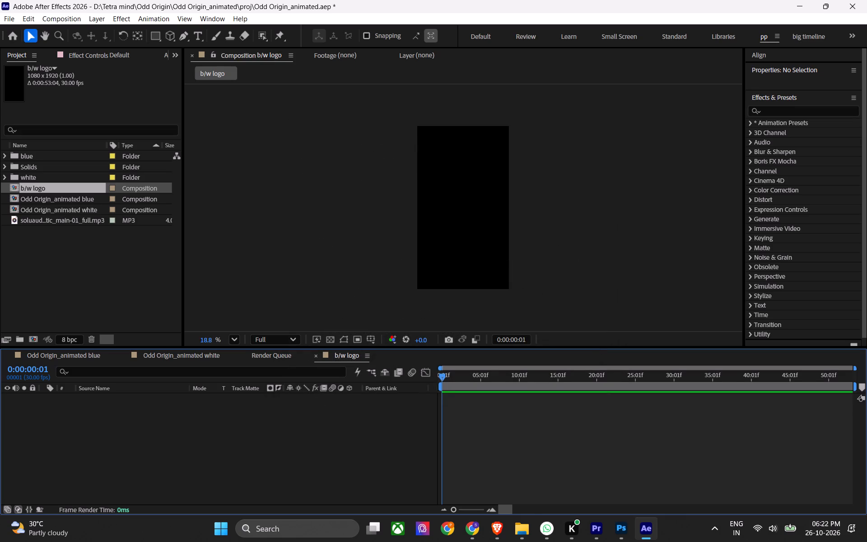
Save the project with the new portrait b/w logo composition.
key(ctrl+s)
key(ctrl+s)
click(65, 247)
key(ctrl+s)
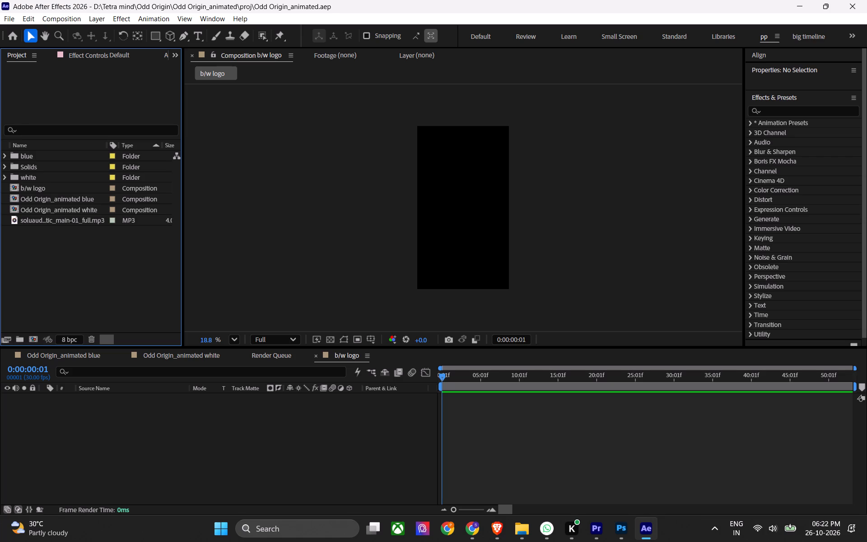
Rename the b/w logo composition "Odd Origin_animated b/w", reusing the name of the Odd Origin_animated blue composition as its base.
click(66, 197)
right_click(66, 197)
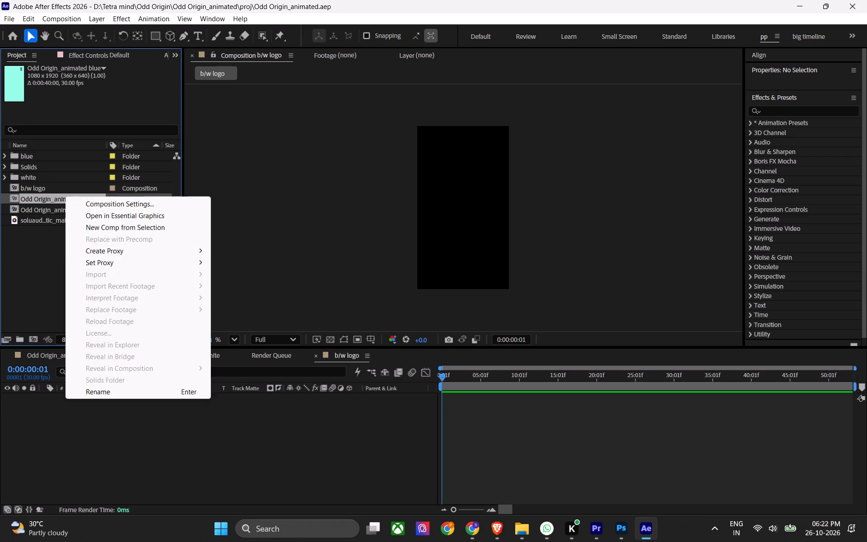
click(28, 235)
click(59, 199)
key(Return)
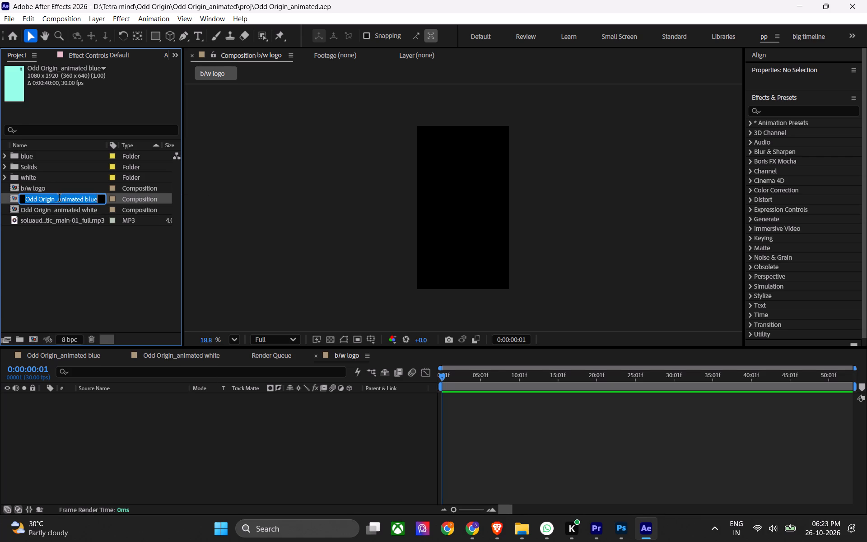
key(ctrl+c)
click(44, 189)
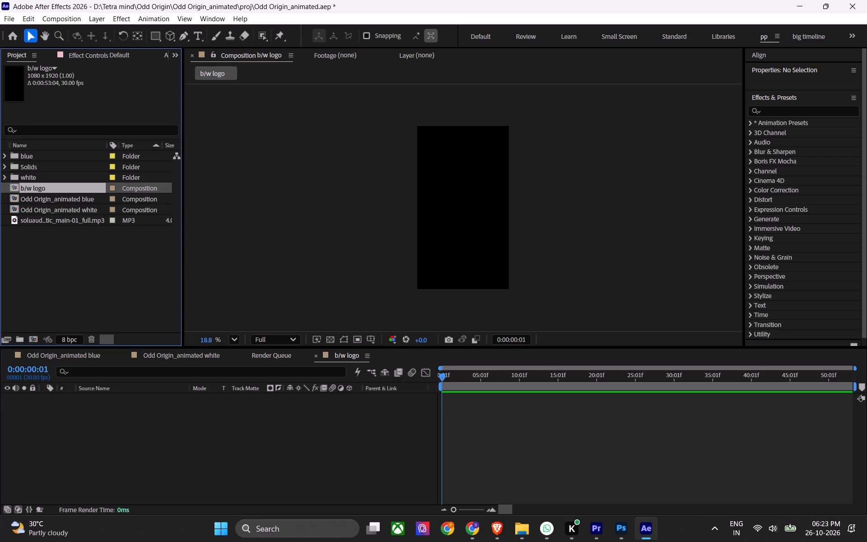
key(Return)
key(ctrl+v)
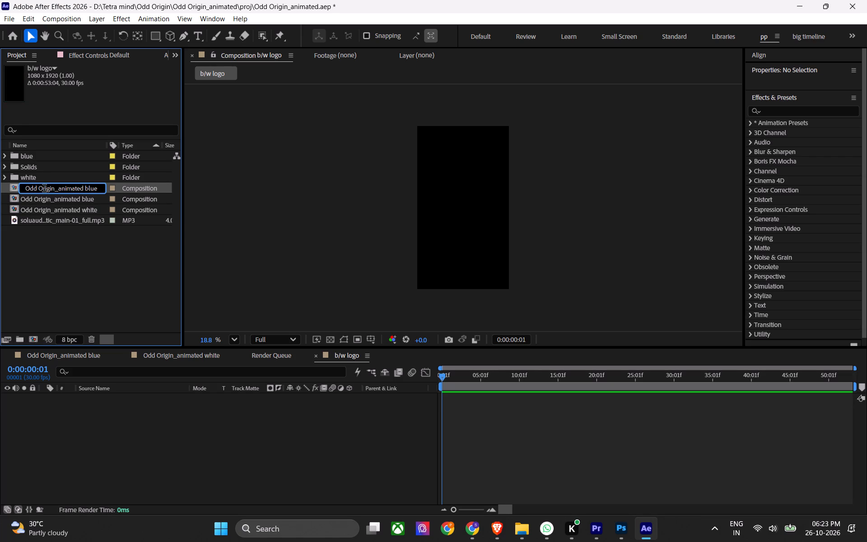
key(BackSpace)
key(BackSpace)
key(BackSpace)
key(BackSpace)
key(BackSpace)
key(space)
text(b/w)
key(Return)
Save the project with the renamed composition.
key(ctrl+s)
key(ctrl+s)
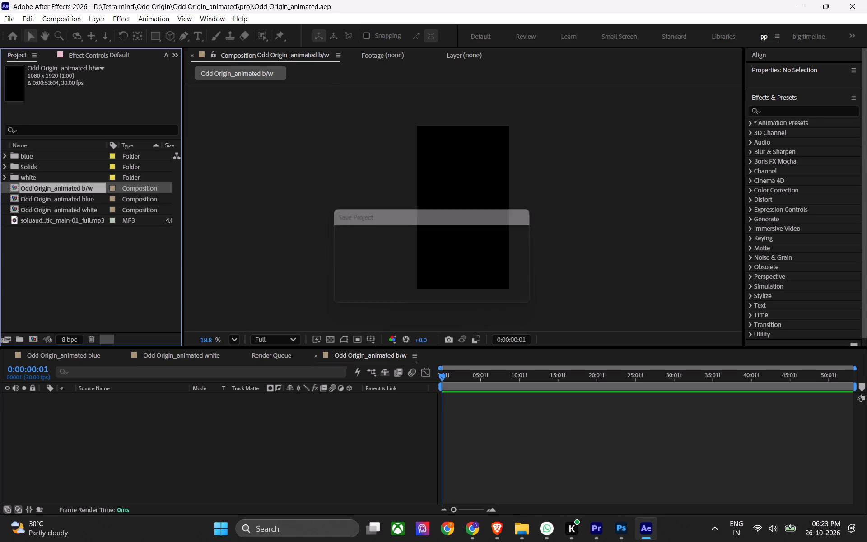
key(ctrl+s)
click(192, 421)
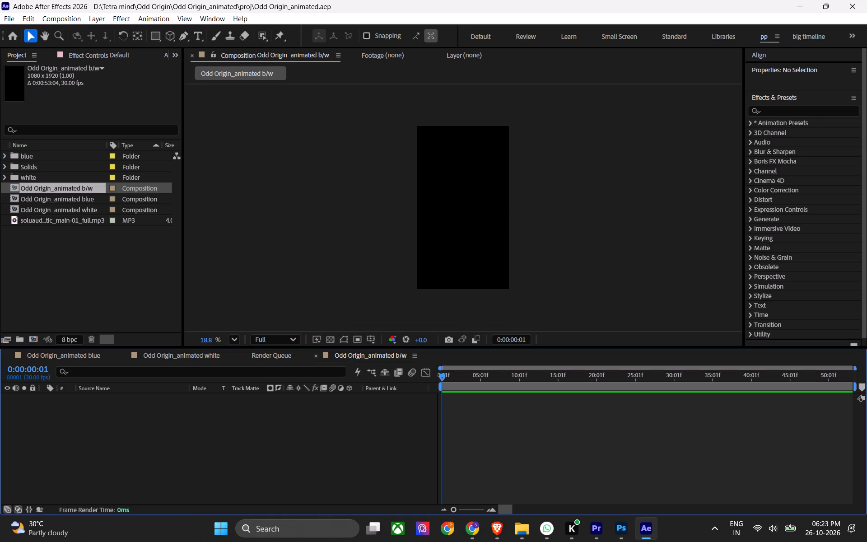
key(ctrl+s)
View the Render Queue, then close it and return to the Odd Origin_animated b/w timeline.
click(264, 353)
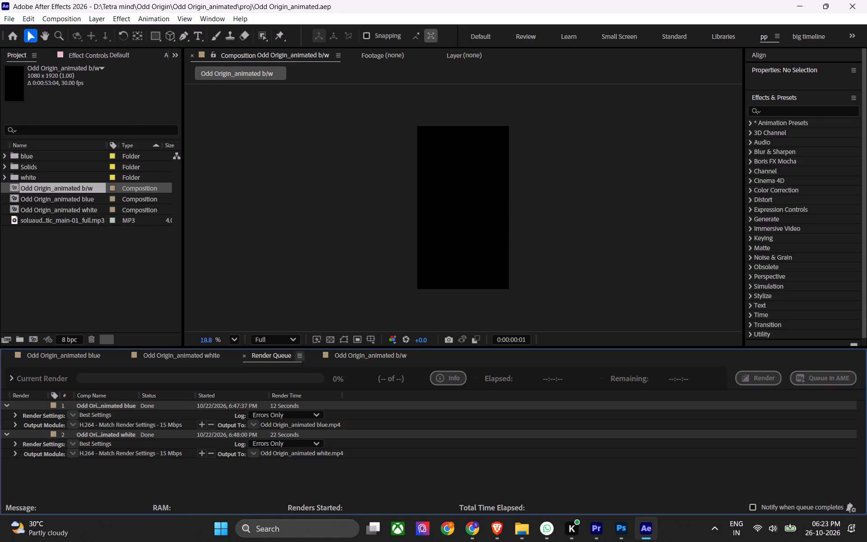
click(354, 352)
click(245, 355)
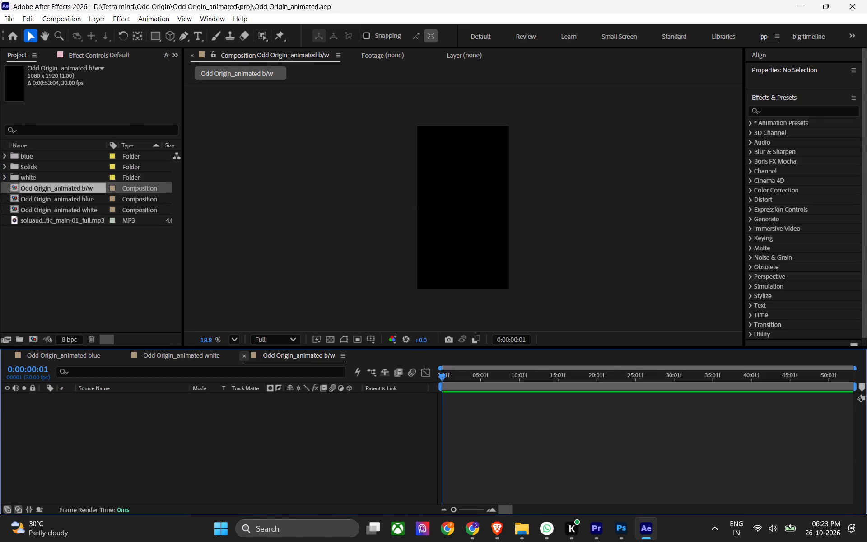
Examine compositions 1 to 4 in the blue folder, opening compositions 1 and 4 to see their logo layouts.
click(87, 254)
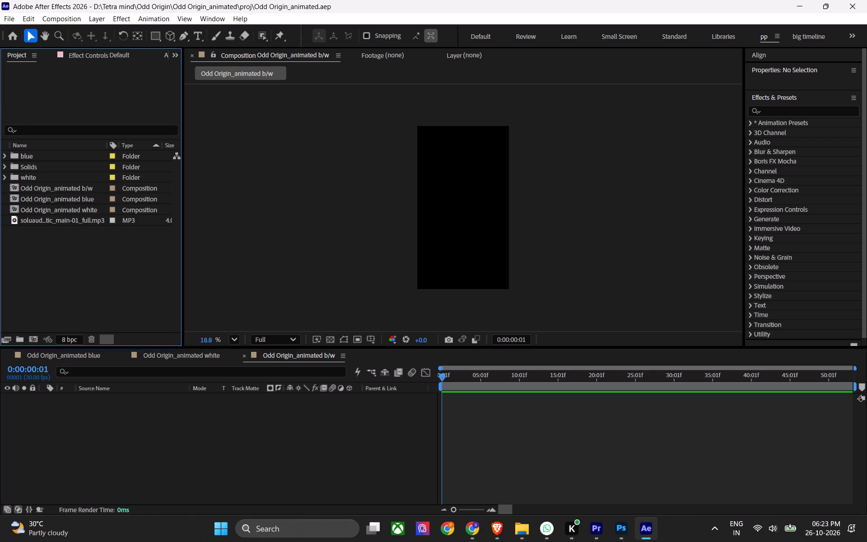
click(5, 154)
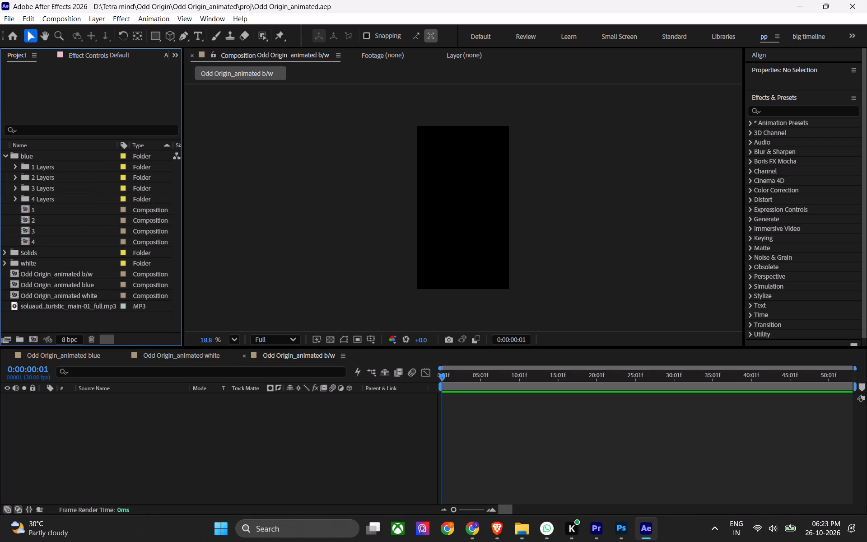
click(40, 219)
double_click(44, 213)
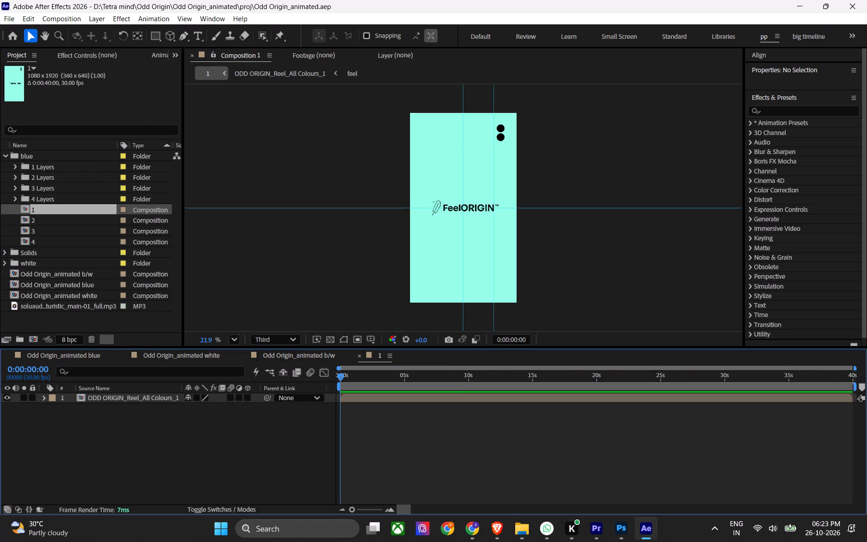
click(43, 221)
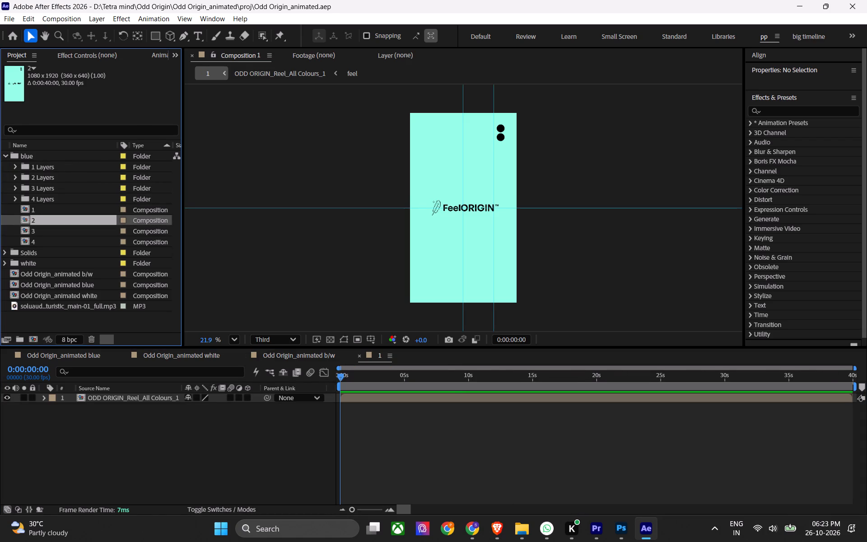
click(44, 227)
click(46, 234)
click(48, 240)
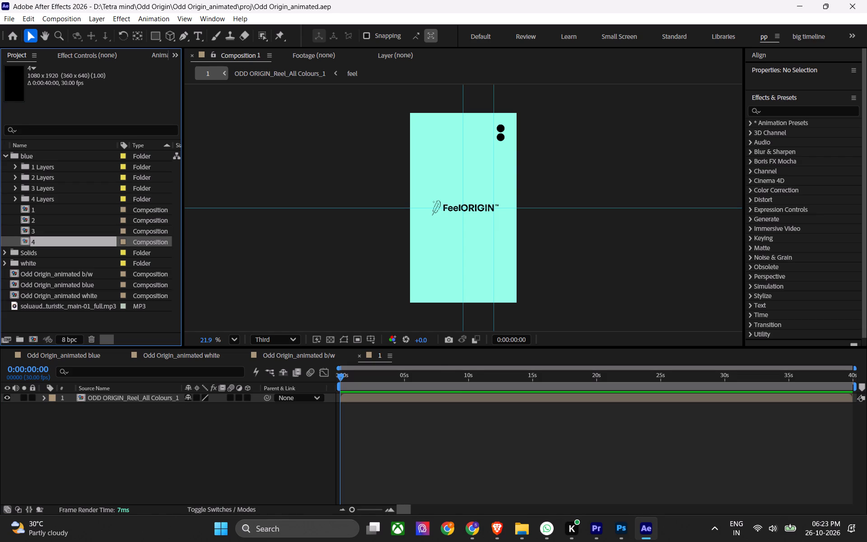
double_click(48, 240)
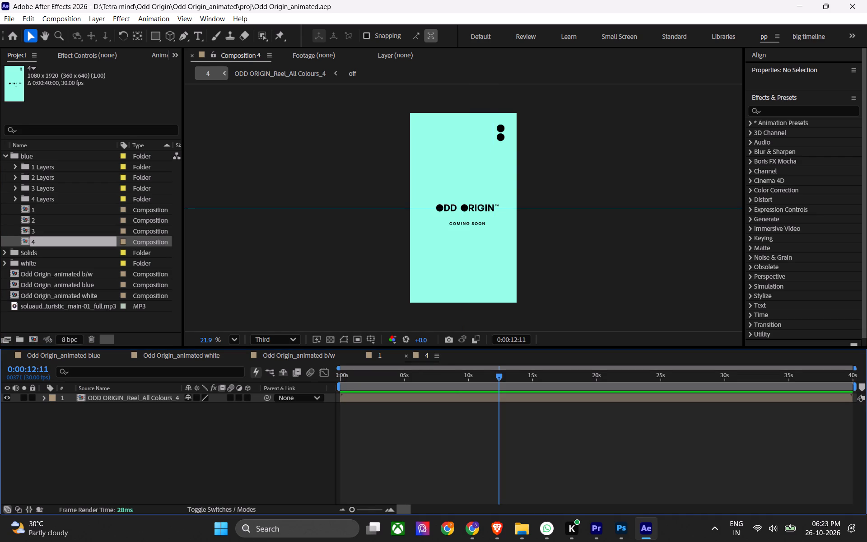
Close composition 1's timeline and open the nested ODD ORIGIN_Reel_All Colours_4 composition from composition 4 to inspect its layers.
click(352, 397)
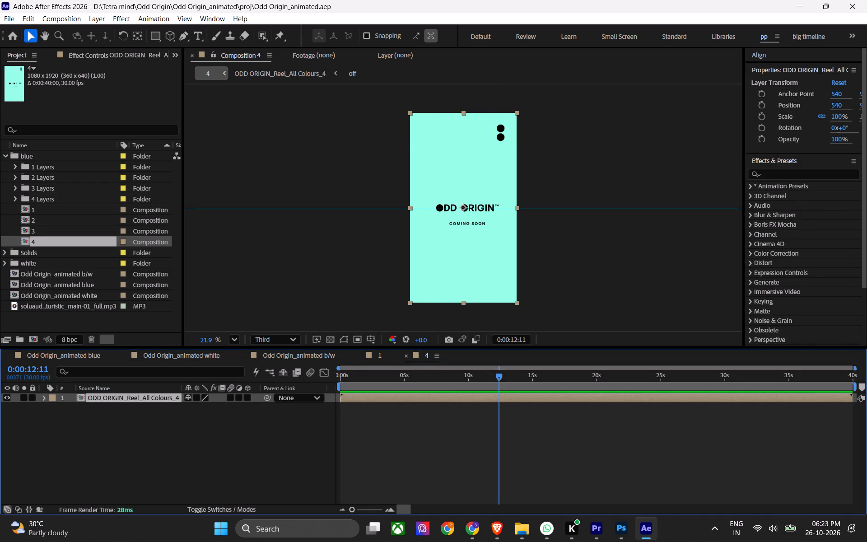
click(360, 355)
double_click(351, 393)
double_click(352, 394)
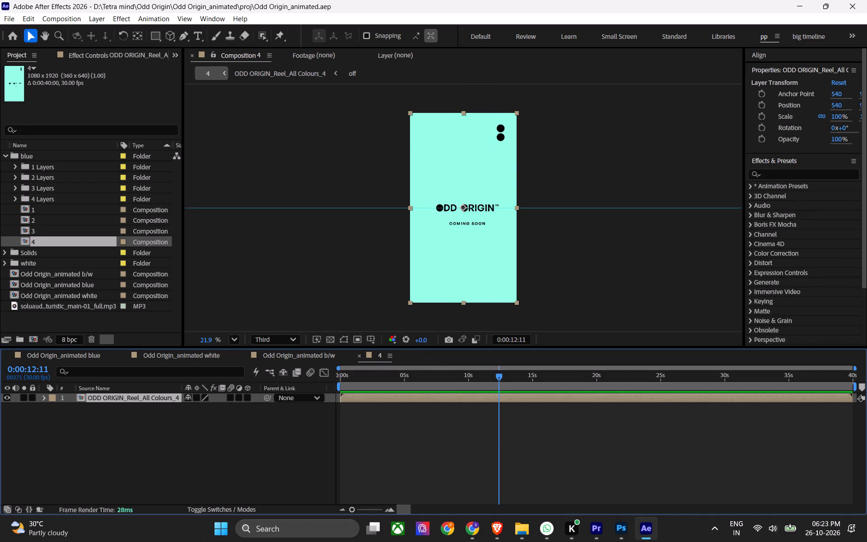
double_click(354, 400)
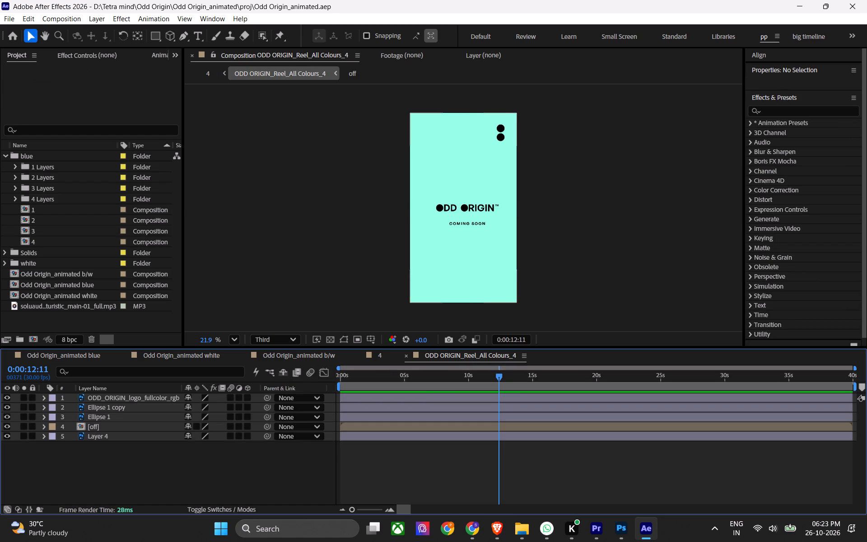
click(452, 217)
click(430, 489)
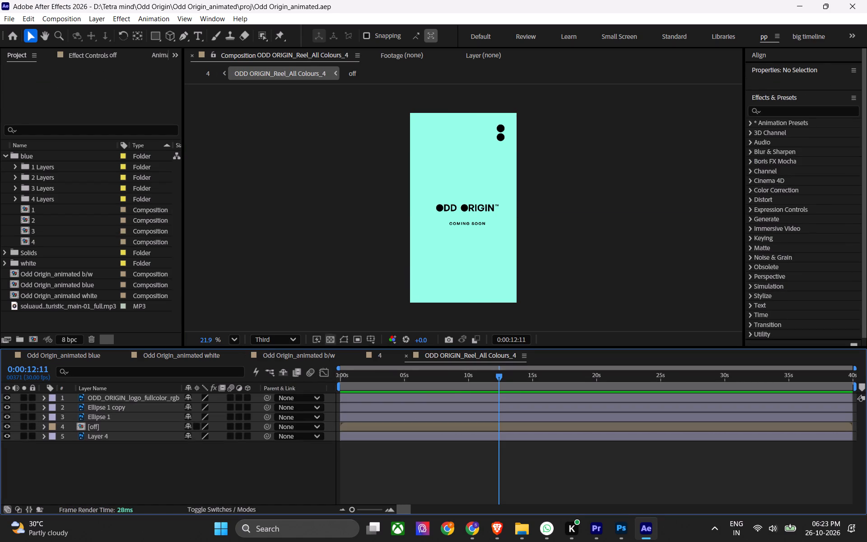
Try the proportional grid over ODD ORIGIN_Reel_All Colours_4, and switch the overlay to Title/Action Safe.
click(369, 341)
click(401, 365)
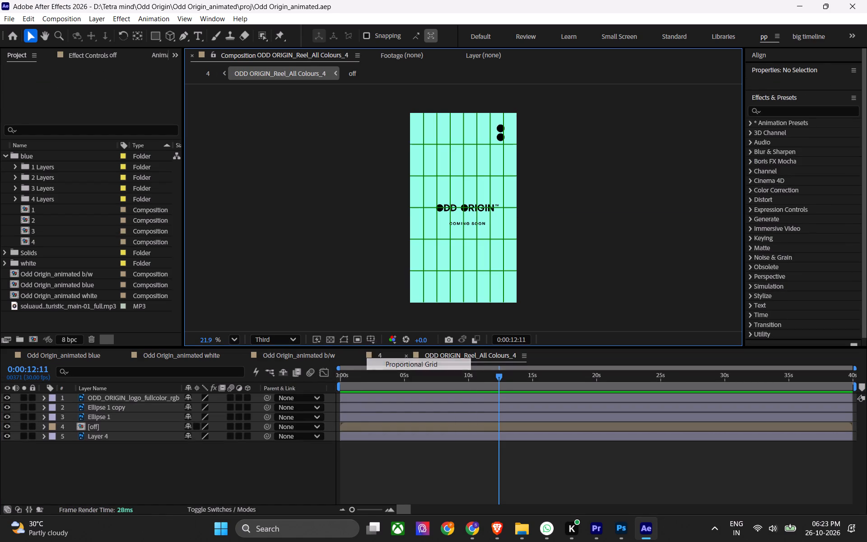
click(369, 341)
click(378, 350)
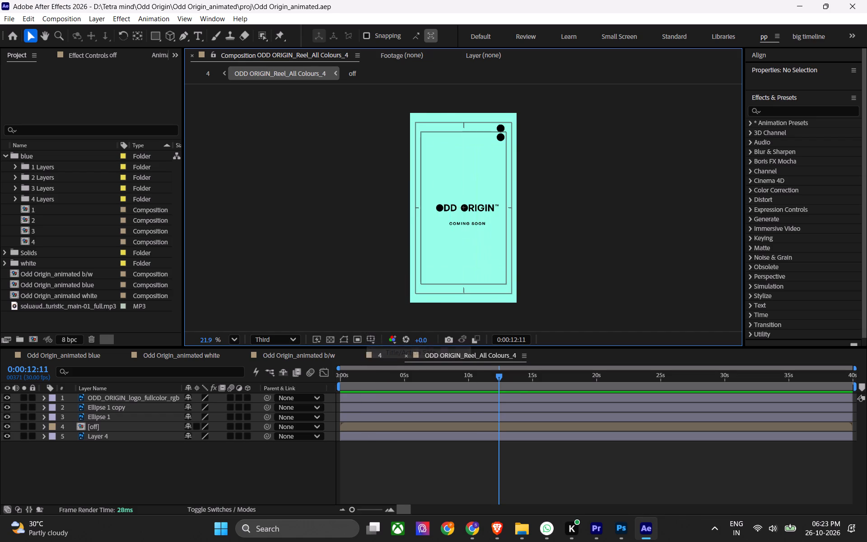
click(374, 342)
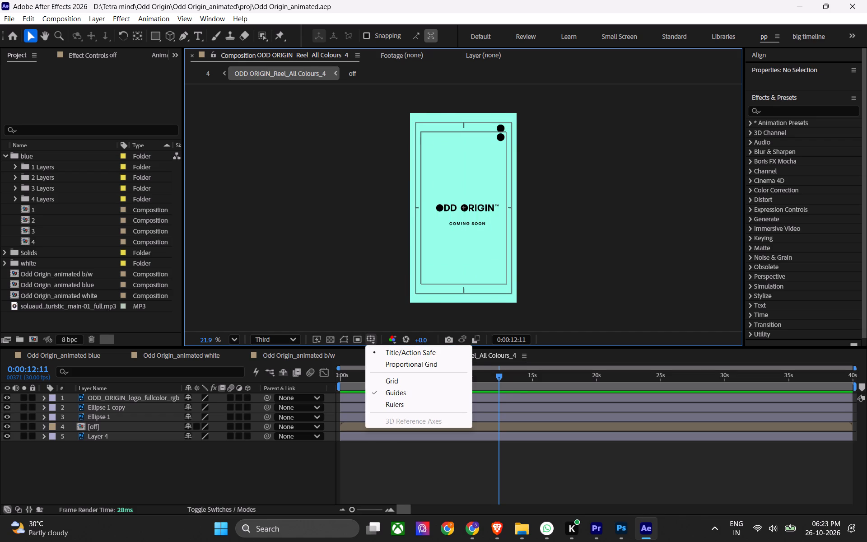
click(381, 308)
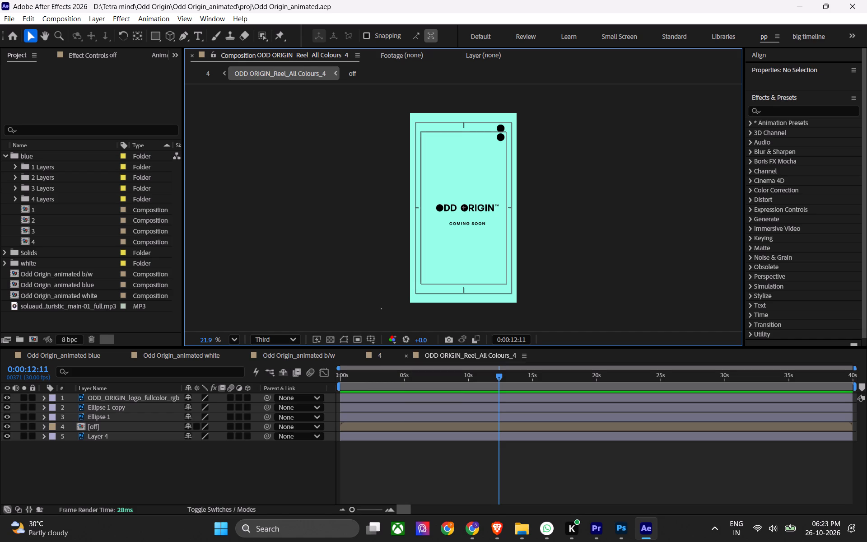
Examine the project's blue, 1 Layers and Solids folders to see which compositions and Photoshop layers they contain.
click(8, 156)
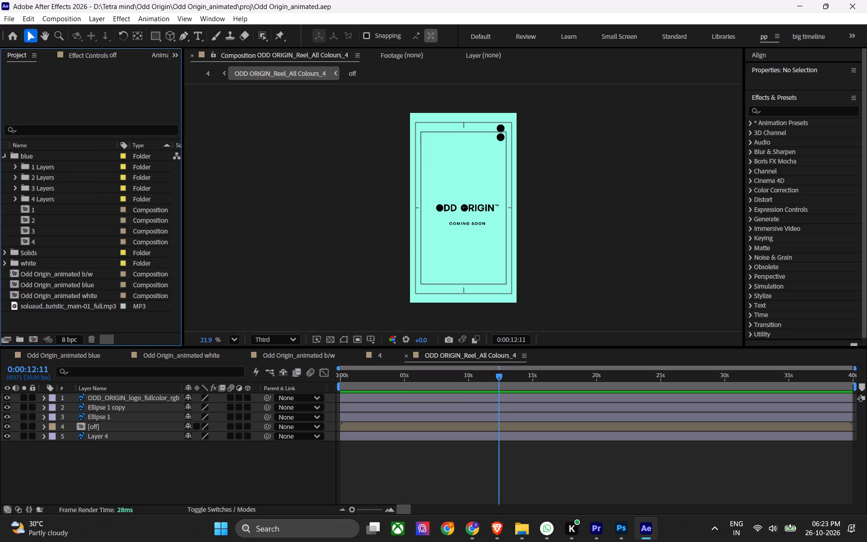
click(3, 167)
click(3, 167)
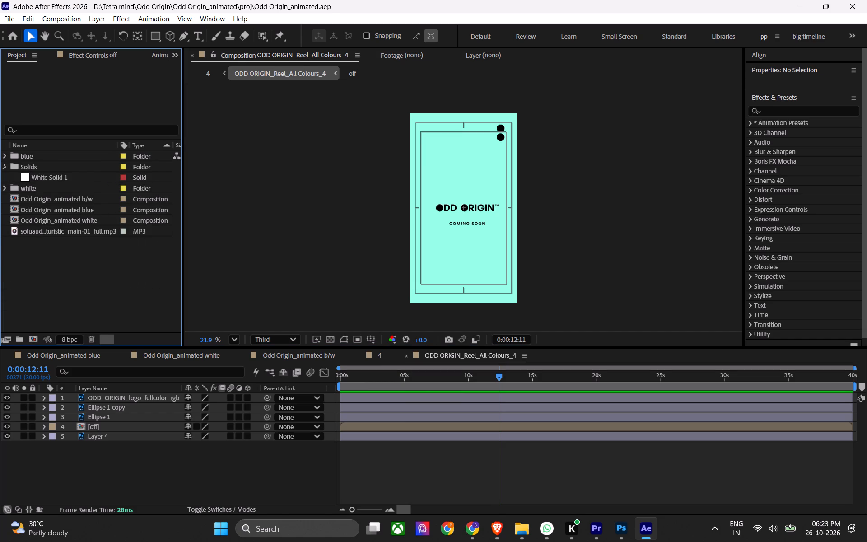
click(5, 155)
click(14, 198)
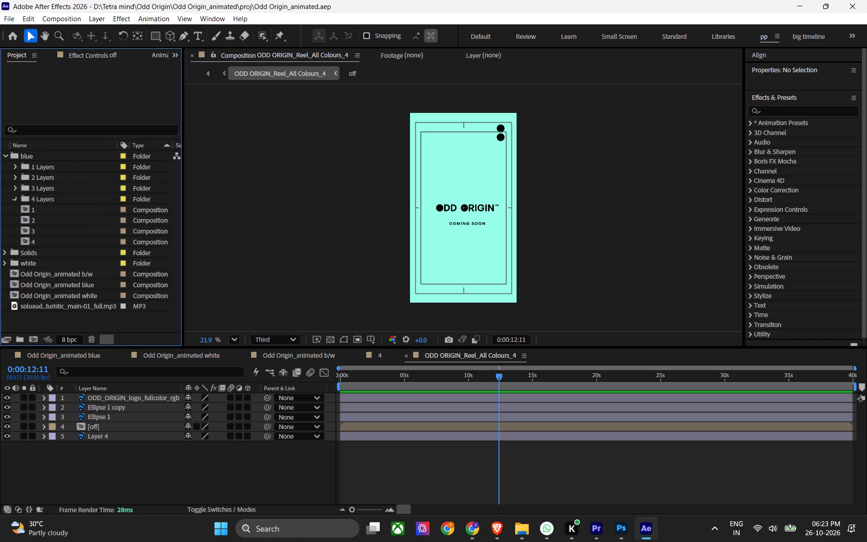
click(13, 199)
click(18, 186)
click(18, 186)
click(40, 164)
click(15, 165)
click(44, 178)
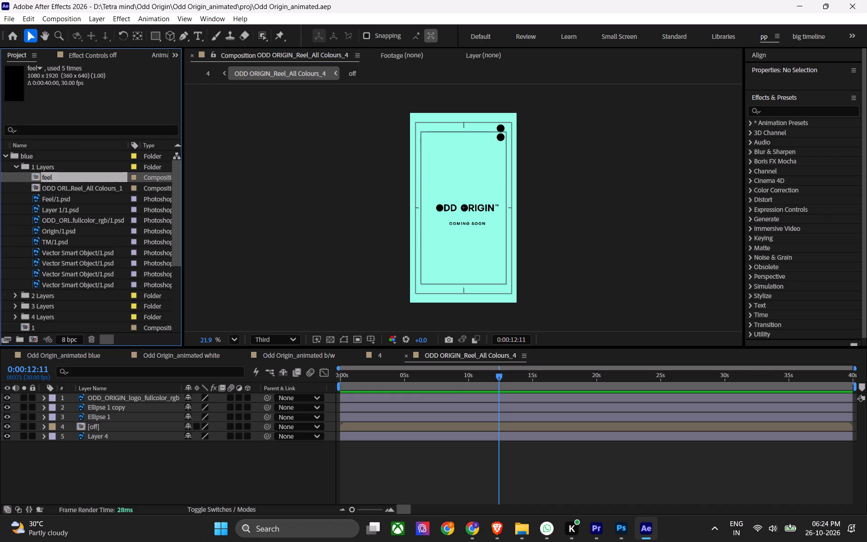
click(50, 190)
click(51, 203)
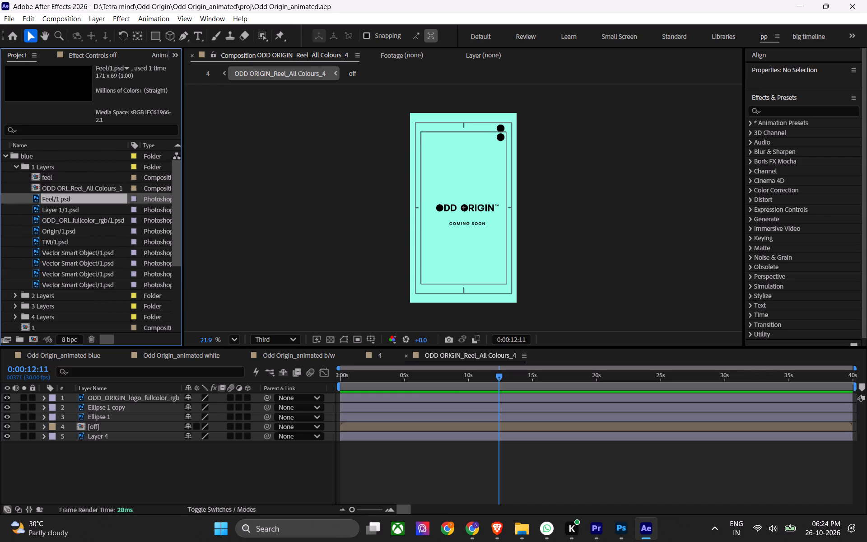
click(18, 165)
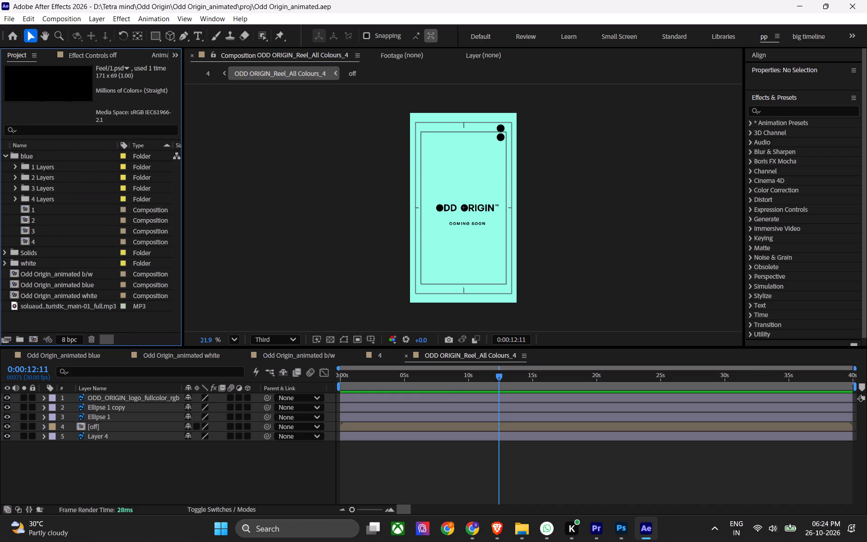
click(34, 253)
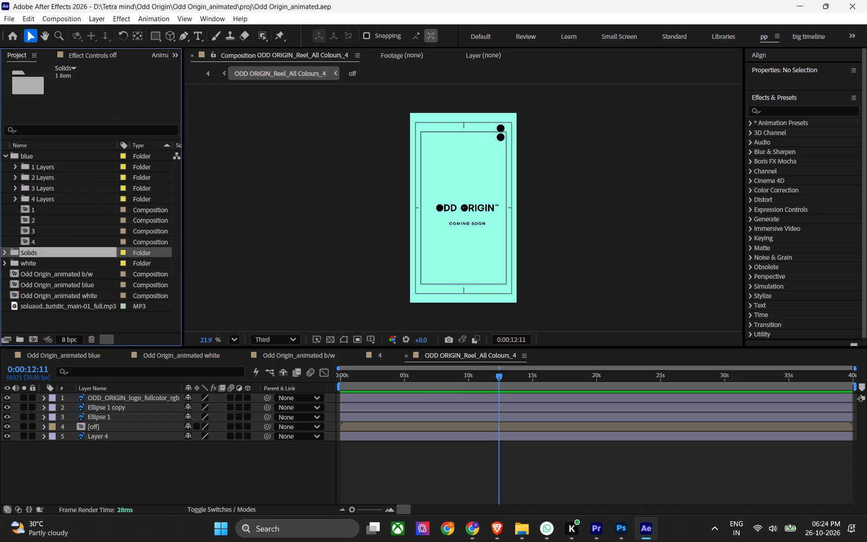
click(13, 253)
click(3, 249)
click(3, 249)
In Odd Origin_animated white, move the current time to 0:00:11:10 and show the Title/Action Safe overlay.
click(164, 354)
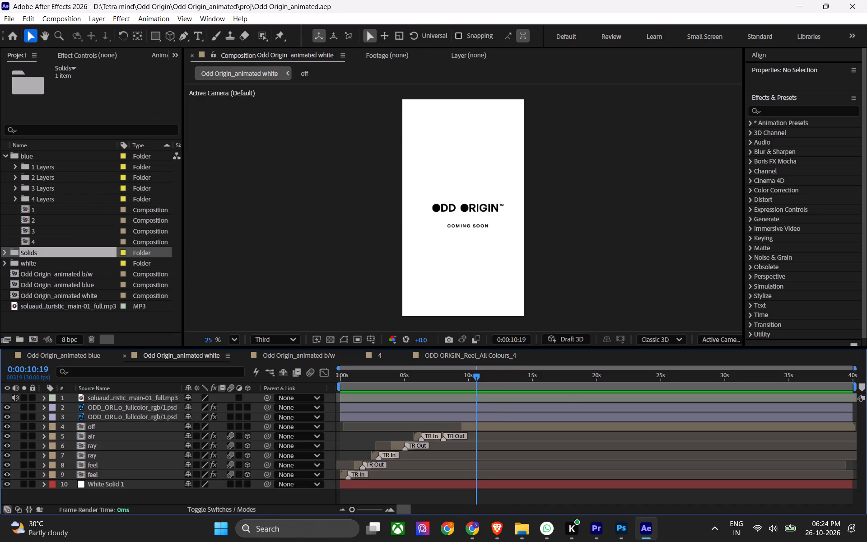
drag(472, 377, 485, 377)
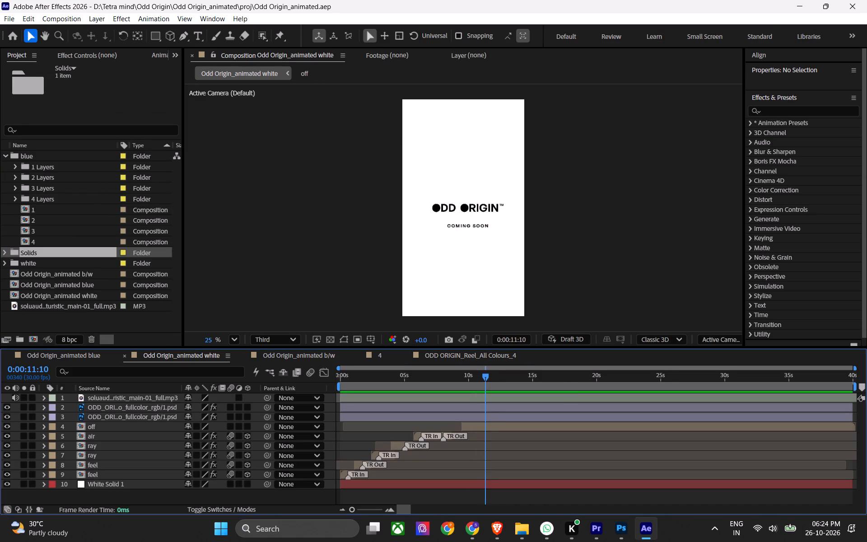
click(368, 338)
click(395, 354)
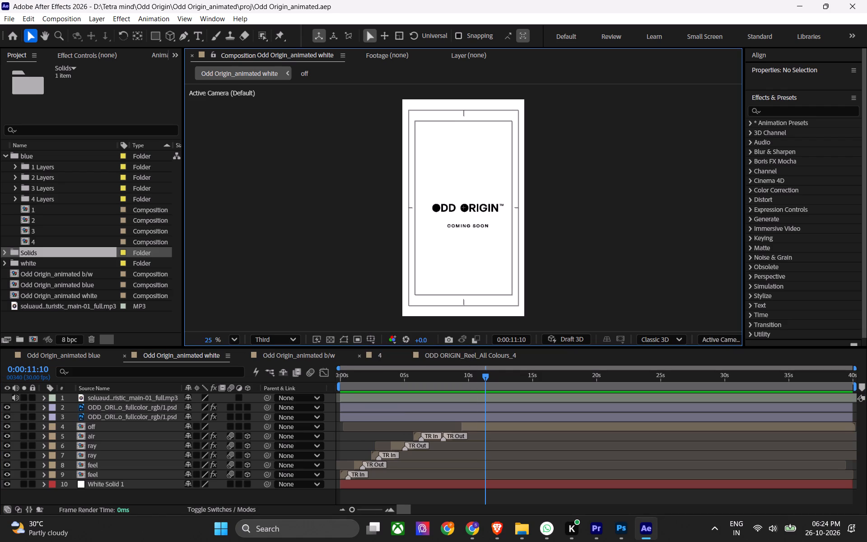
Reopen ODD ORIGIN_Reel_All Colours_4 from composition 4 and toggle each layer's visibility off and on to identify its content.
click(395, 354)
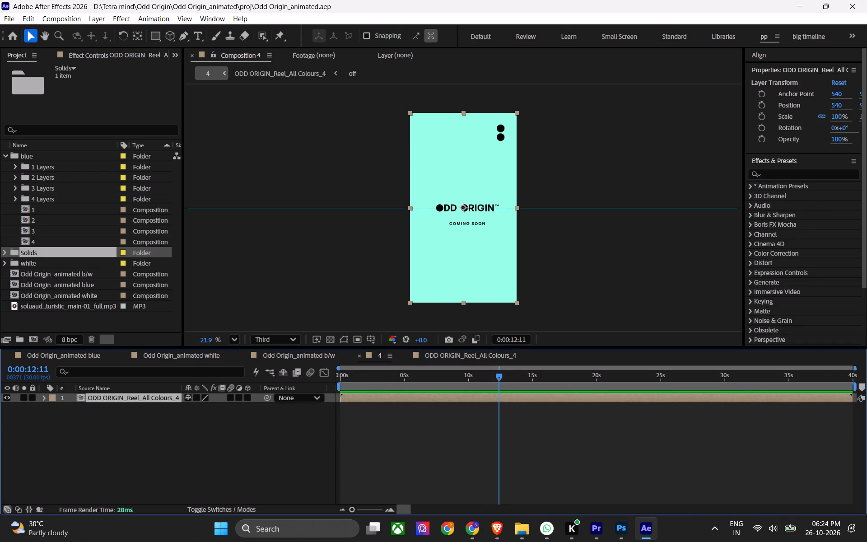
double_click(392, 400)
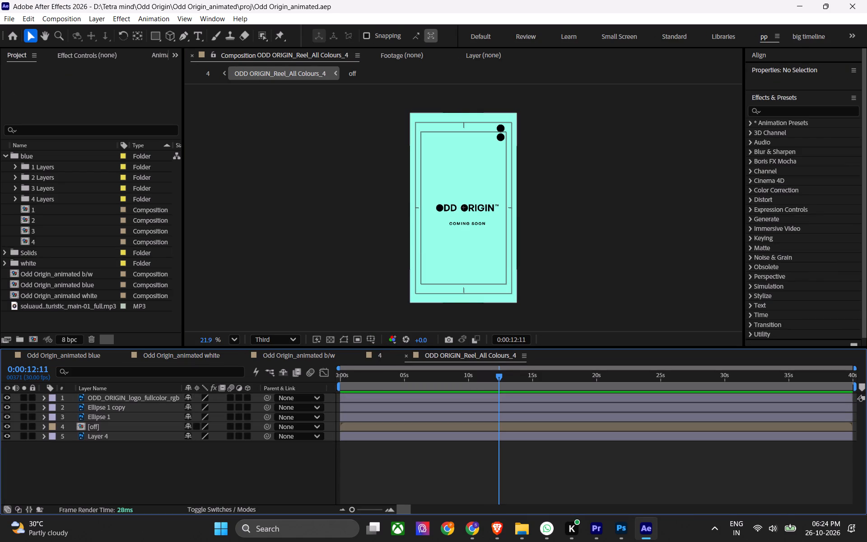
click(306, 468)
click(9, 437)
click(8, 436)
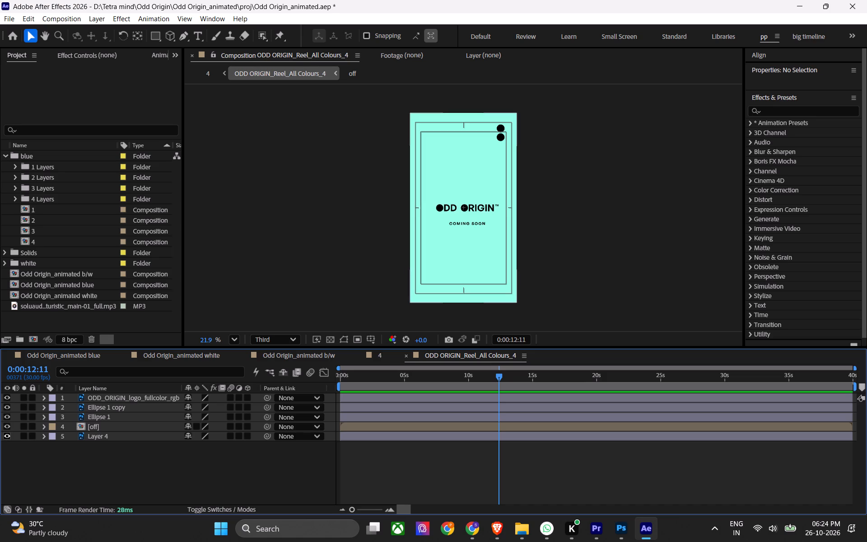
click(4, 425)
click(4, 425)
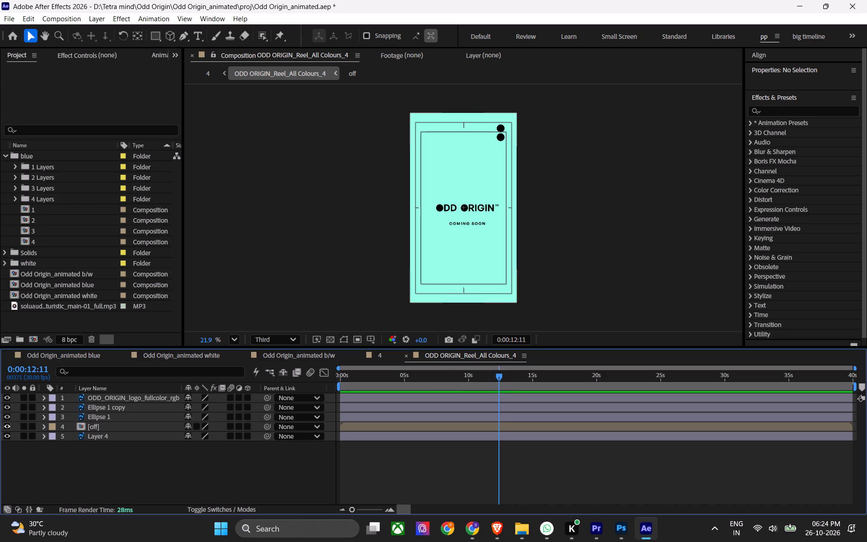
click(10, 417)
click(10, 417)
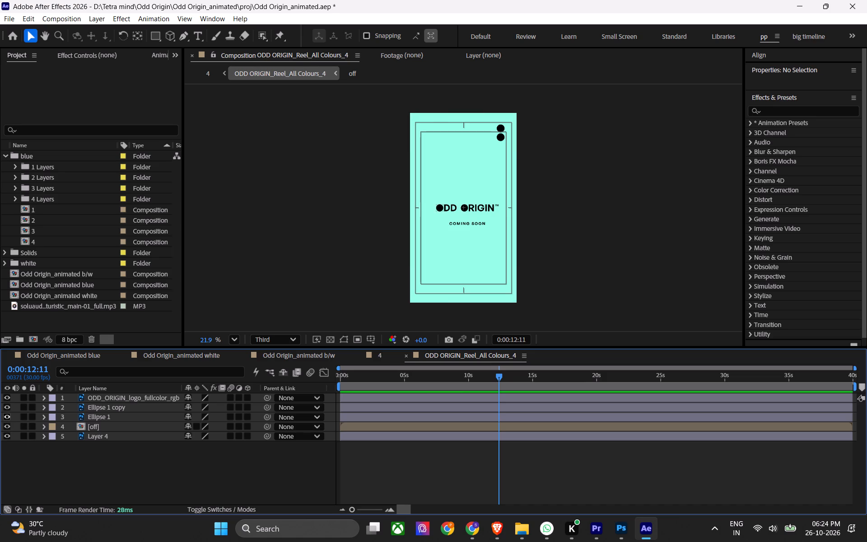
click(10, 409)
click(10, 409)
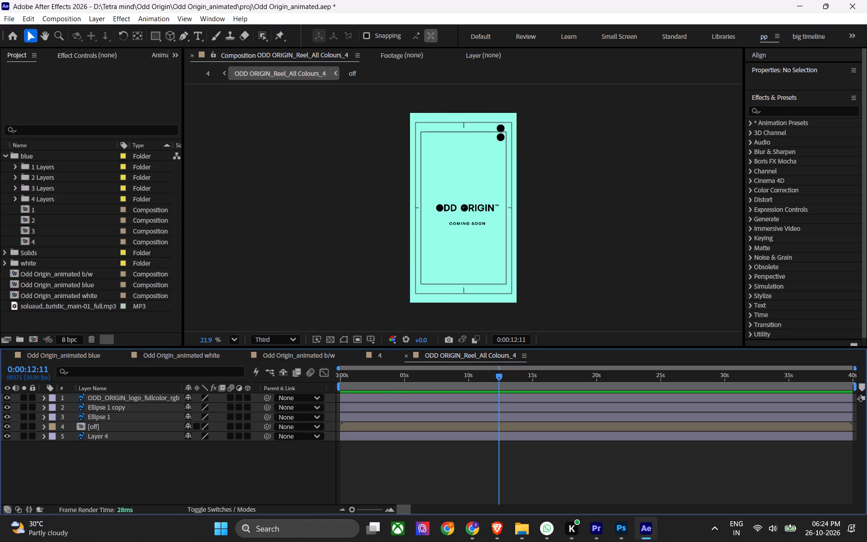
click(5, 397)
click(5, 397)
Open the nested off composition, inspect its coming soon layer for keyframes, and return to ODD ORIGIN_Reel_All Colours_4.
double_click(362, 429)
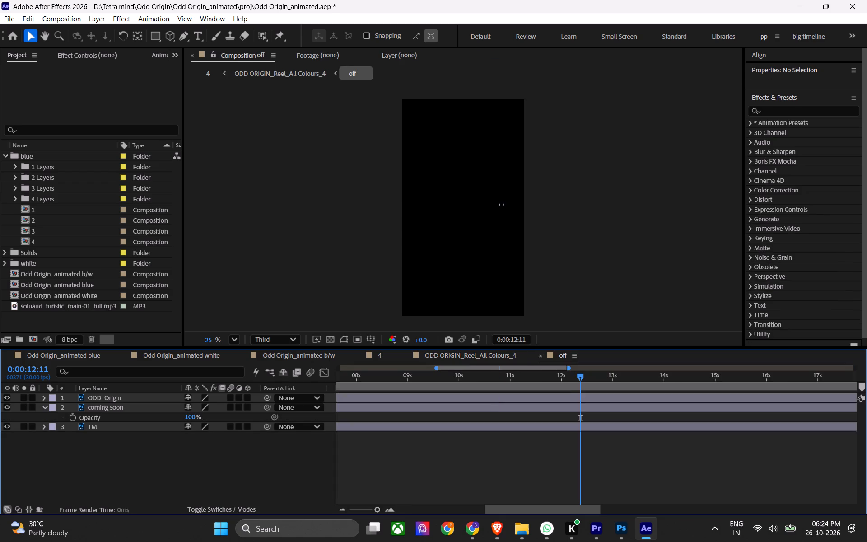
click(363, 435)
click(373, 411)
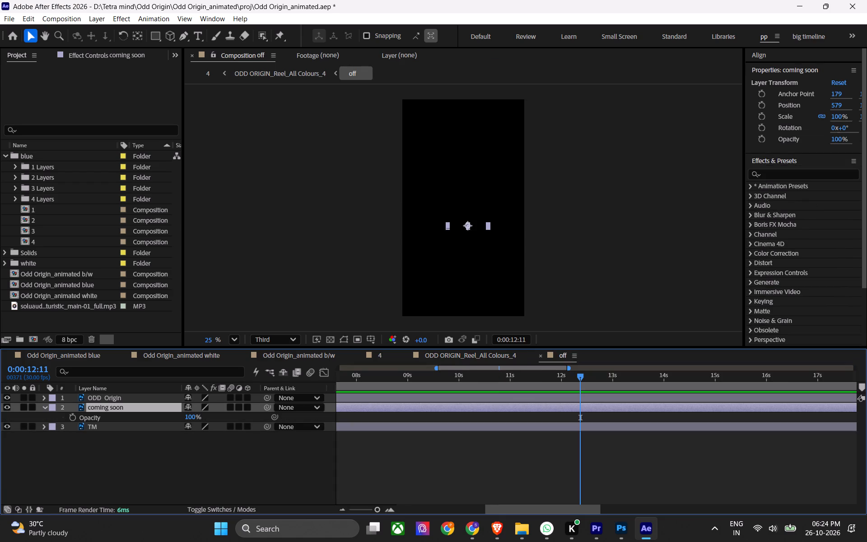
key(u)
click(481, 348)
click(471, 353)
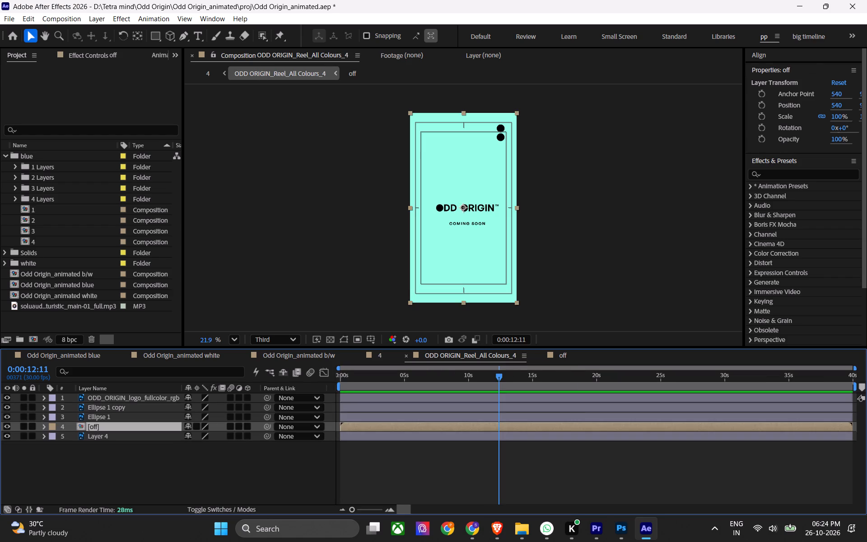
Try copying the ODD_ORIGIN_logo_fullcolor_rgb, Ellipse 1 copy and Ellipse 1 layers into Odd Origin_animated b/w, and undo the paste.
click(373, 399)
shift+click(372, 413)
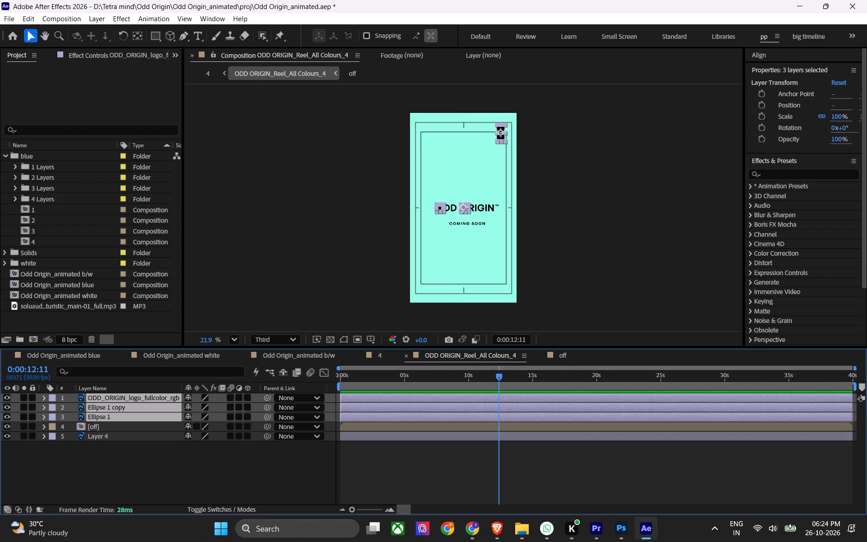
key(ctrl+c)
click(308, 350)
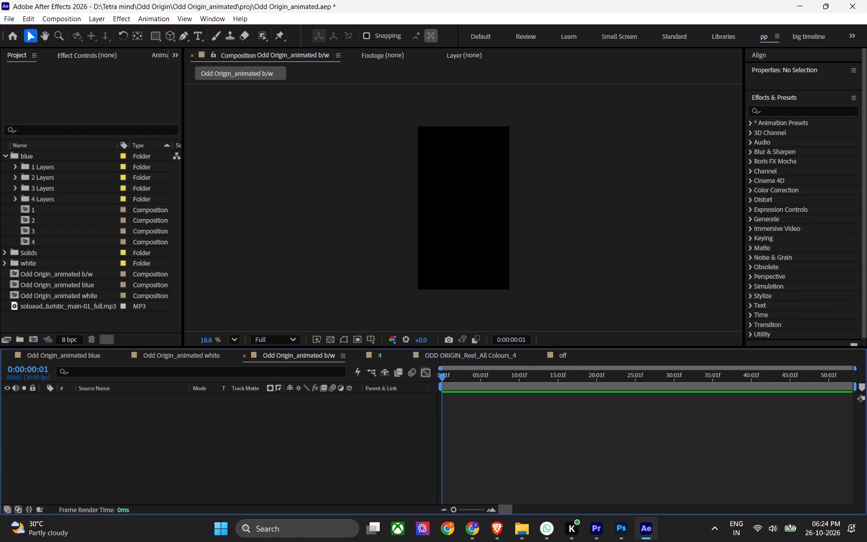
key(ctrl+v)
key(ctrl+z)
Copy ODD_ORIGIN_logo_fullcolor_rgb, Ellipse 1 copy and Ellipse 1 from ODD ORIGIN_Reel_All Colours_4 and paste them into Odd Origin_animated b/w.
click(429, 355)
click(351, 448)
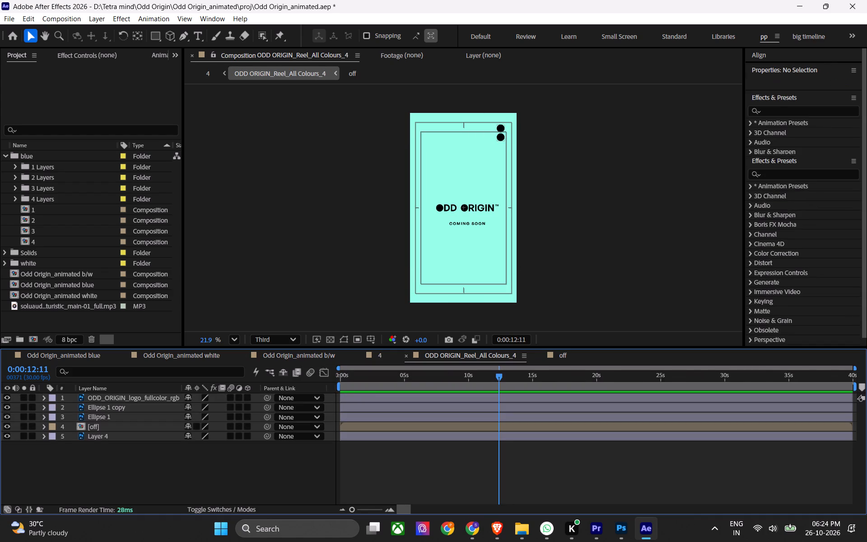
click(359, 397)
shift+click(359, 415)
key(ctrl+c)
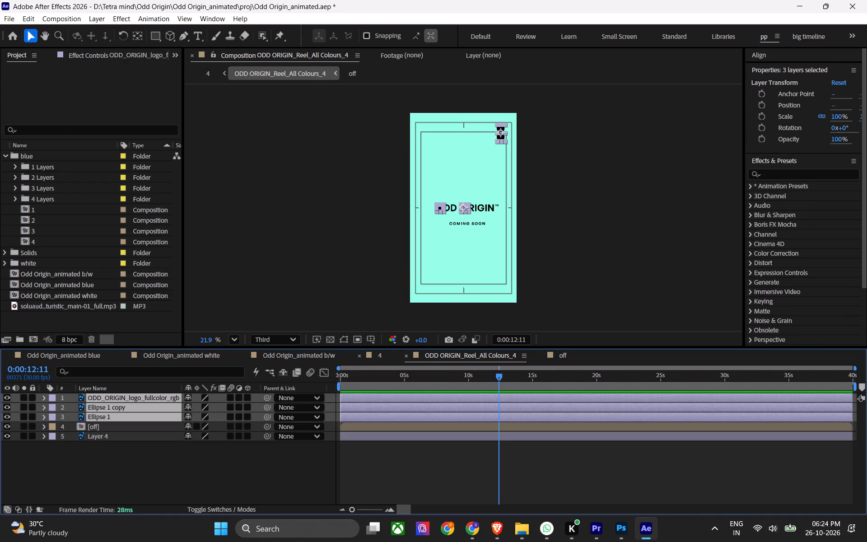
click(324, 353)
key(ctrl+v)
click(489, 453)
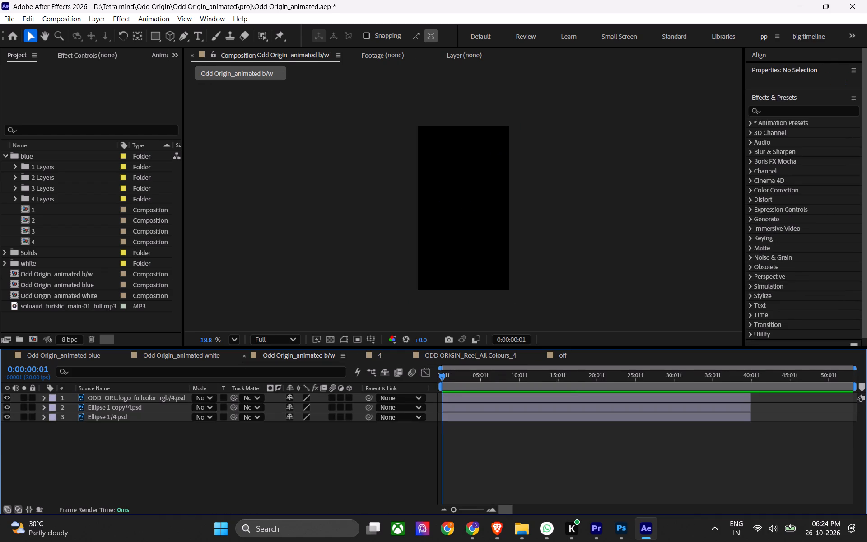
Copy the ODD Origin, coming soon and TM layers from the off composition into Odd Origin_animated b/w, place them below Ellipse 1, and save.
click(570, 357)
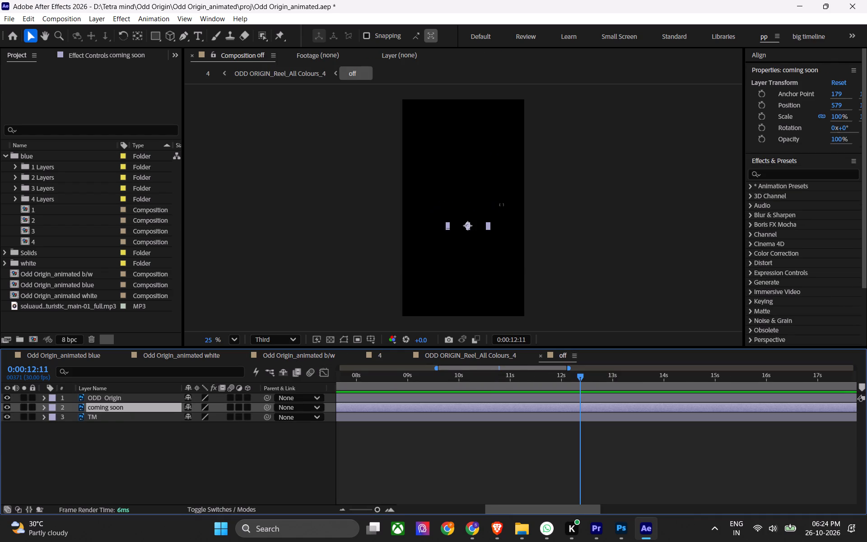
click(364, 397)
shift+click(361, 419)
key(ctrl+c)
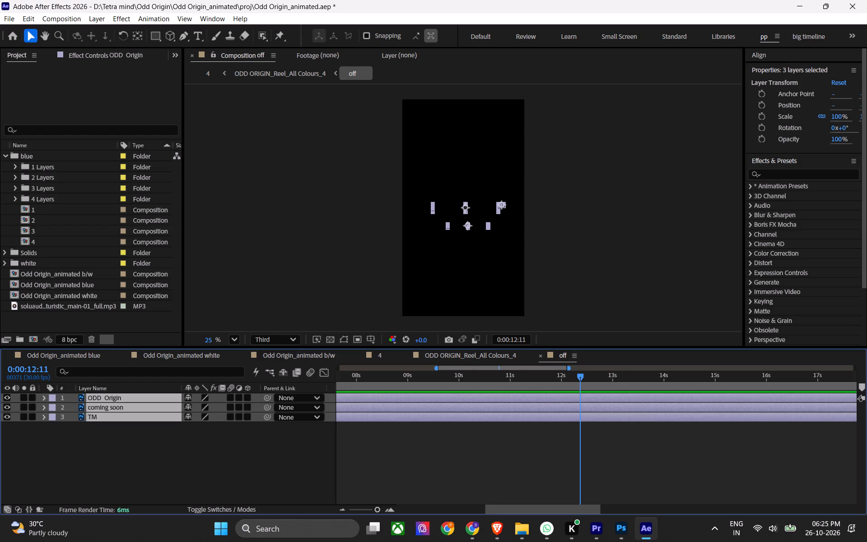
click(471, 354)
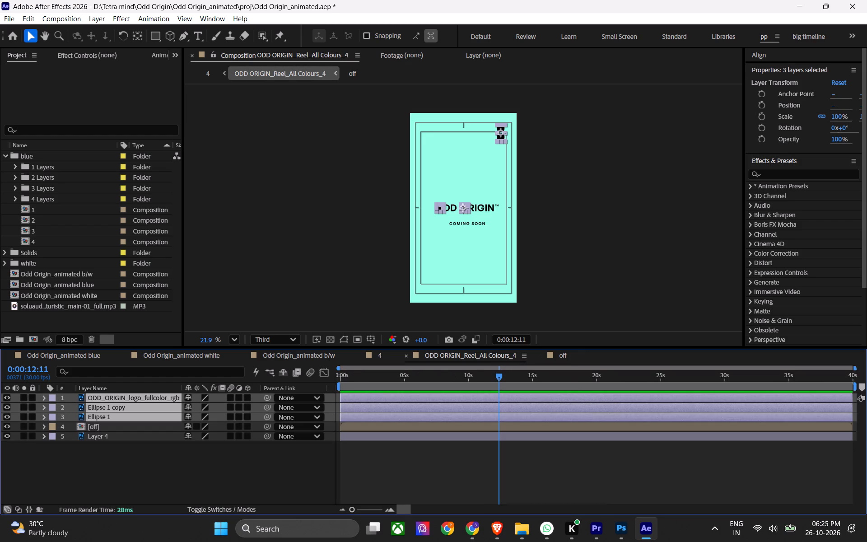
click(319, 357)
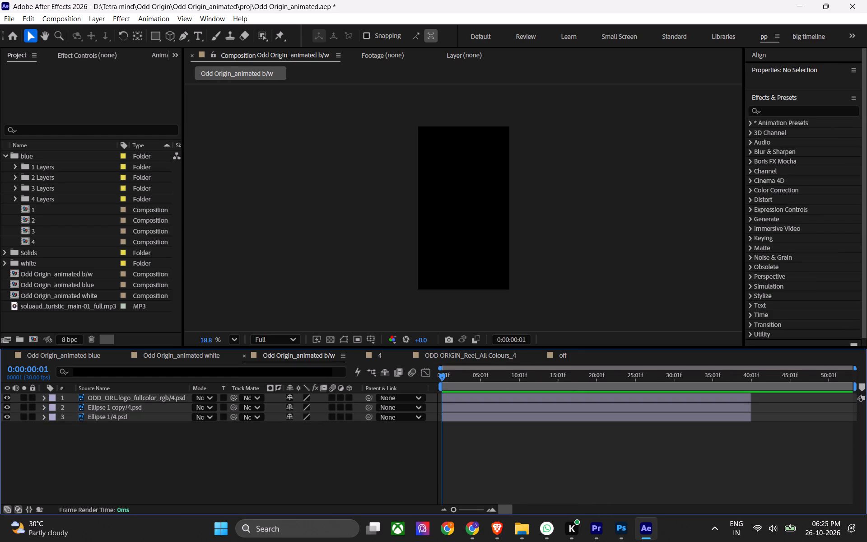
drag(456, 379, 415, 383)
key(ctrl+v)
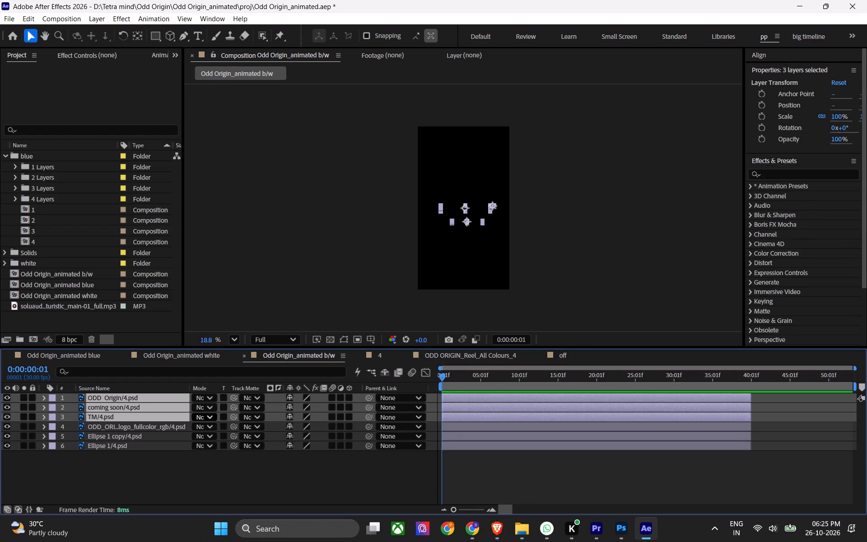
drag(130, 399, 129, 460)
click(270, 458)
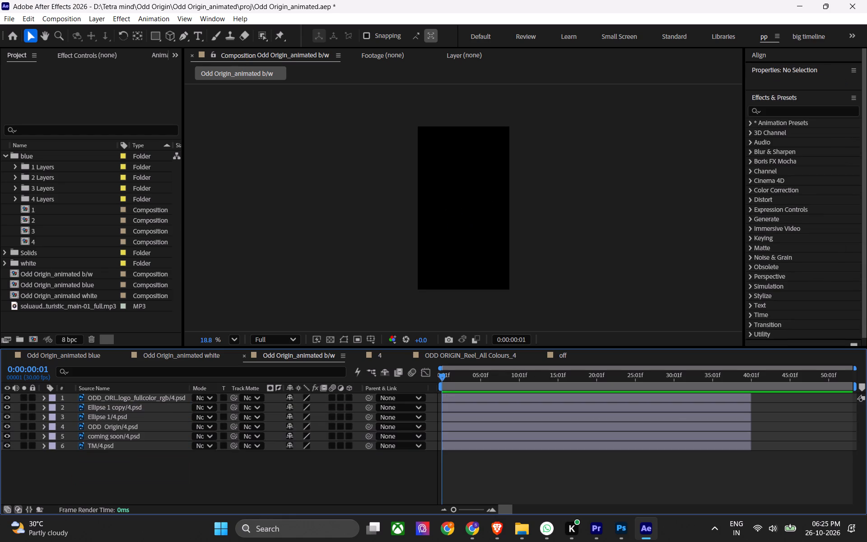
key(ctrl+s)
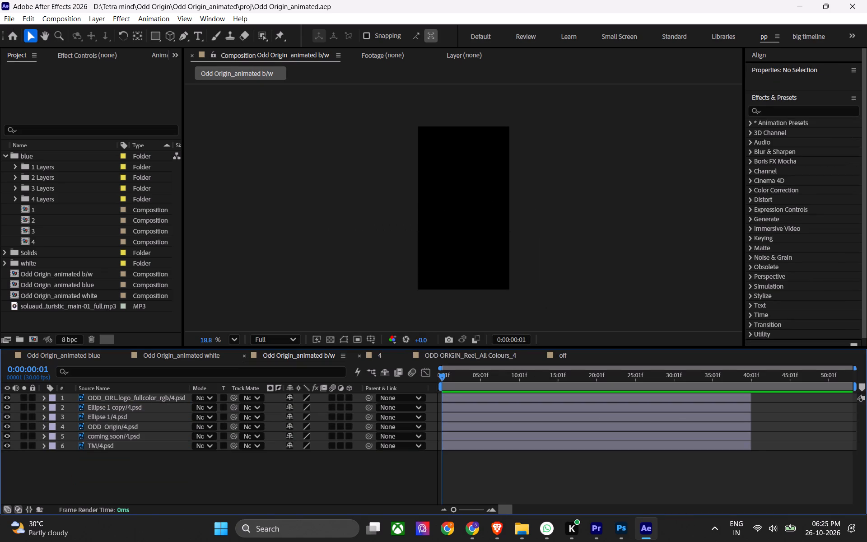
Close all other open composition timelines, keeping only Odd Origin_animated b/w, and save the project.
triple_click(356, 352)
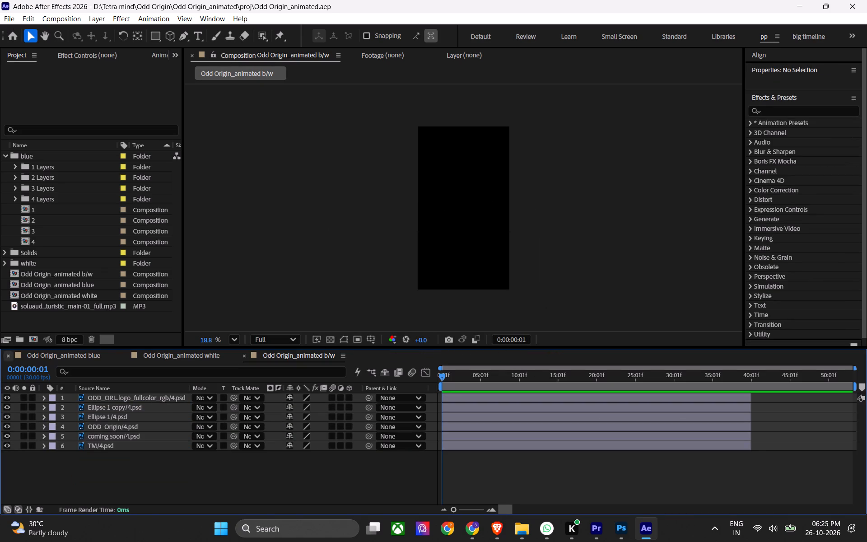
double_click(8, 355)
key(ctrl+s)
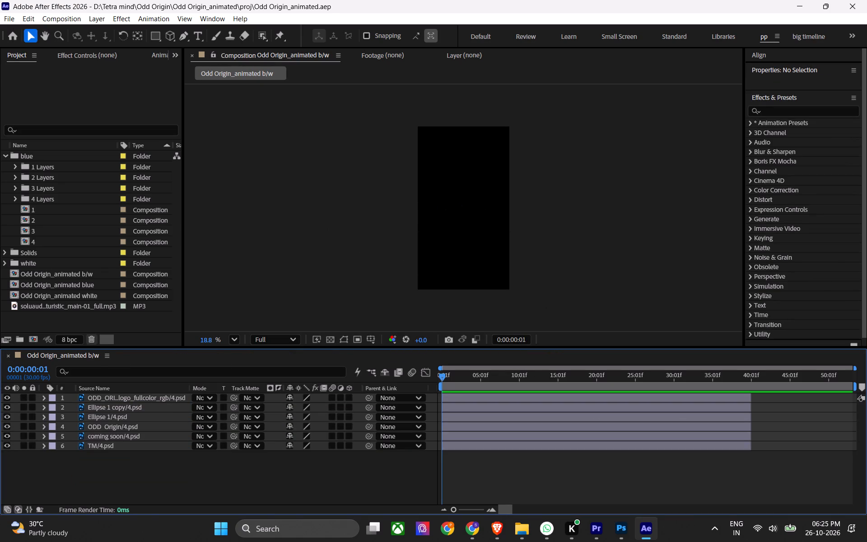
Add White Solid 1 from the Solids folder as the bottom layer of Odd Origin_animated b/w and save the project.
click(4, 158)
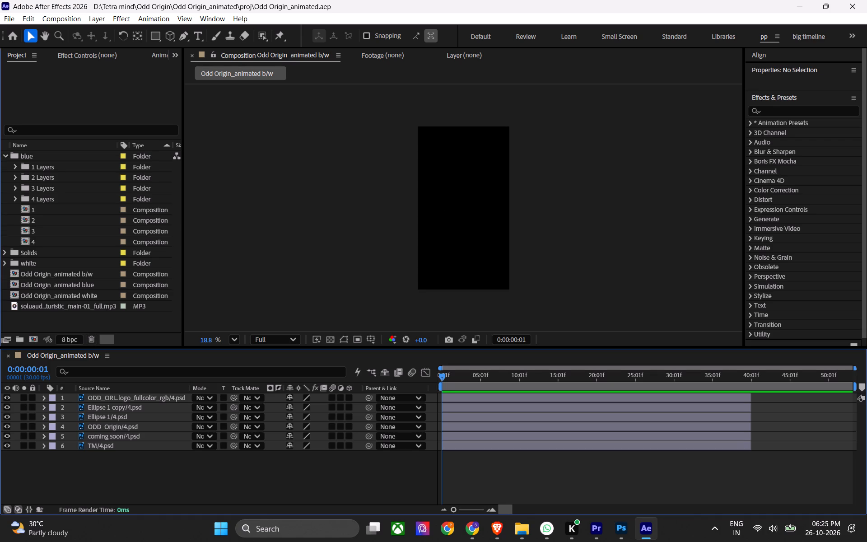
click(6, 167)
drag(40, 172, 66, 212)
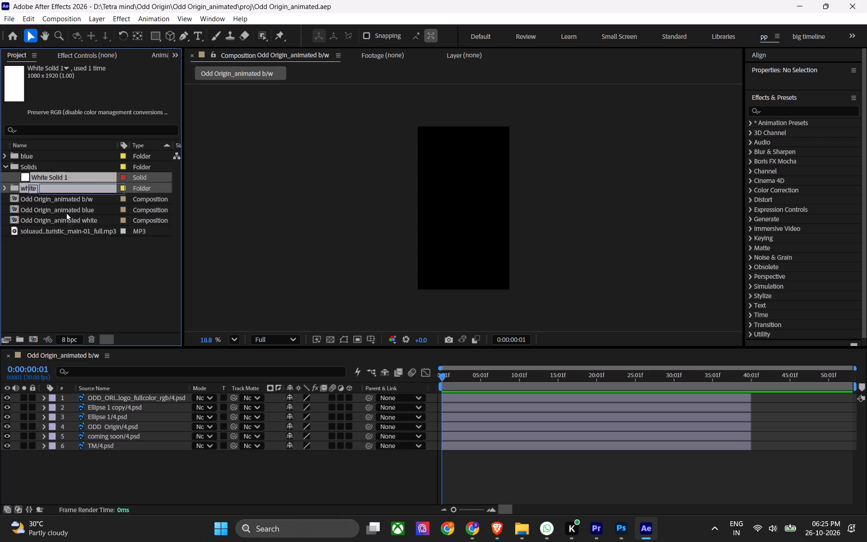
drag(66, 212, 160, 462)
key(ctrl+s)
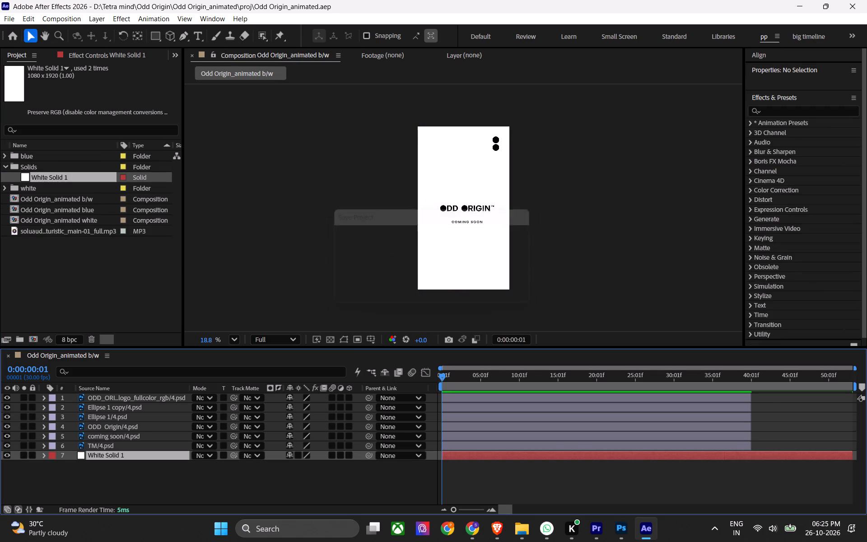
click(484, 468)
key(ctrl+s)
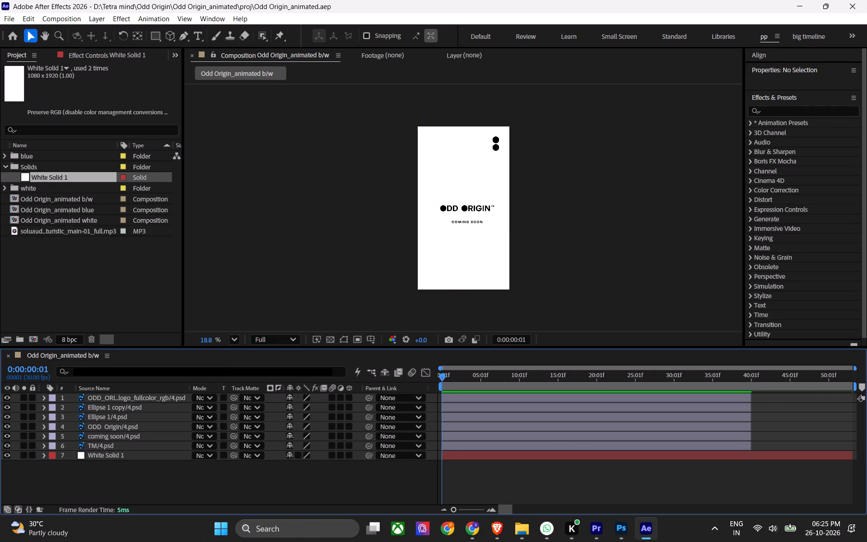
click(66, 253)
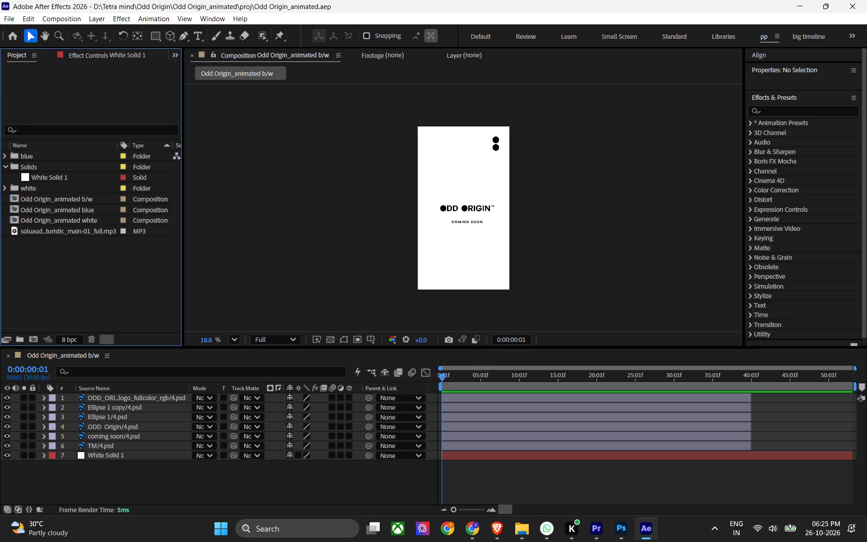
Switch to Photoshop and examine the logo layout on the ODD ORIGIN_Reel_All Colours_4 artboard.
click(631, 531)
key(space)
key(space)
key(space)
key(space)
key(space)
key(space)
key(space)
key(space)
key(space)
key(space)
key(space)
key(space)
key(space)
drag(469, 340, 433, 339)
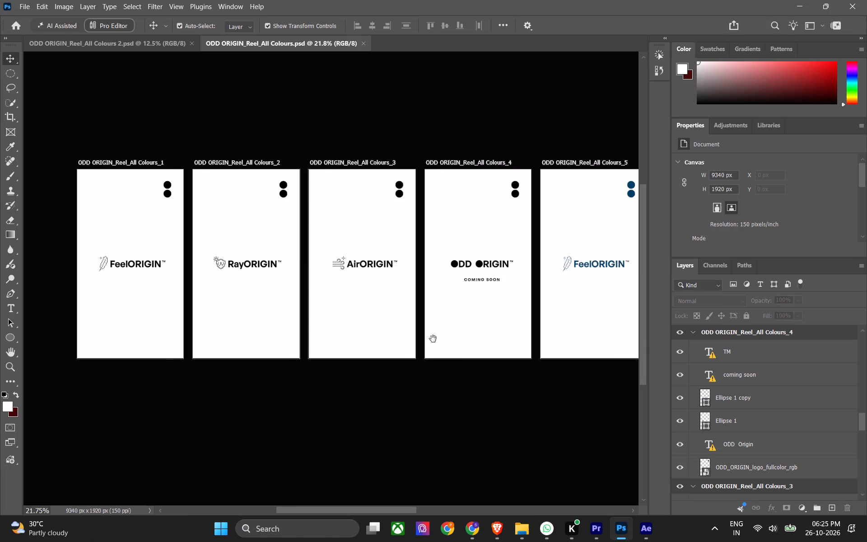
drag(433, 339, 413, 339)
key(space)
key(space)
key(space)
key(space)
scroll(442, 285, up, 9)
scroll(445, 299, down, 6)
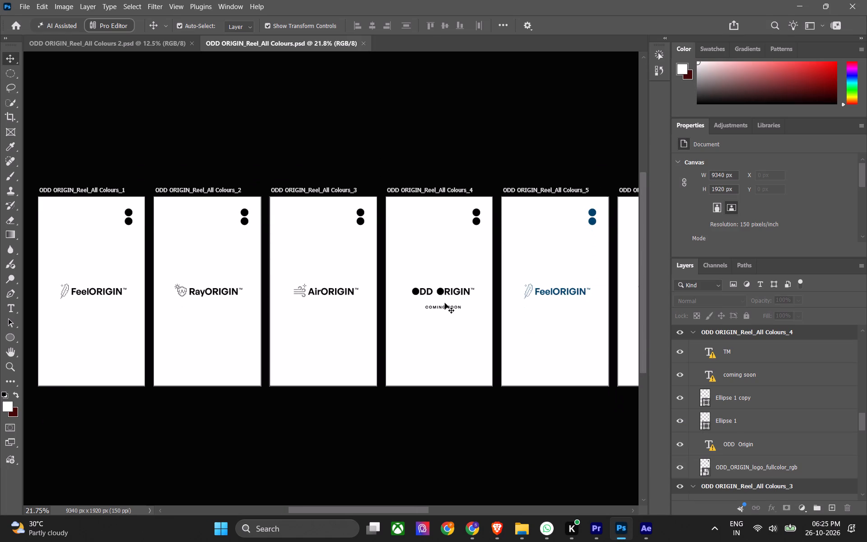
ctrl+scroll(472, 340, up, 8)
ctrl+scroll(475, 342, down, 8)
alt+scroll(475, 346, up, 9)
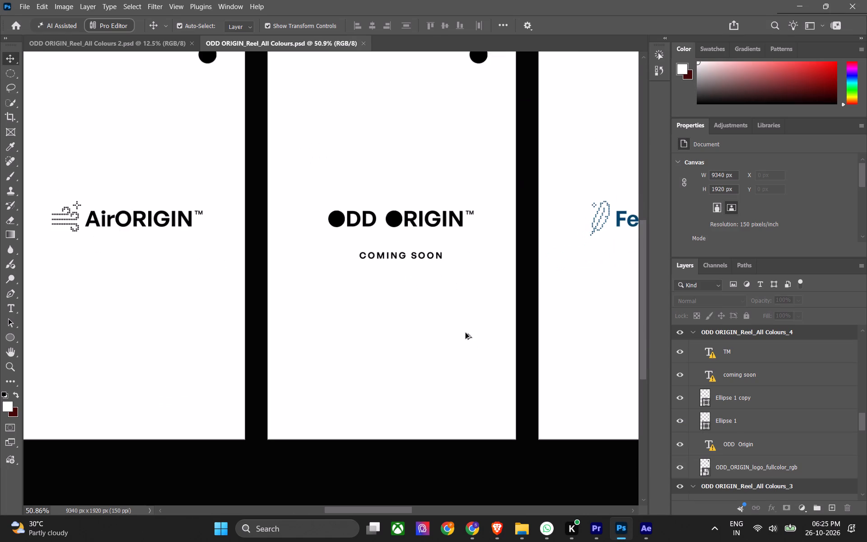
alt+scroll(435, 182, up, 6)
alt+scroll(443, 242, down, 9)
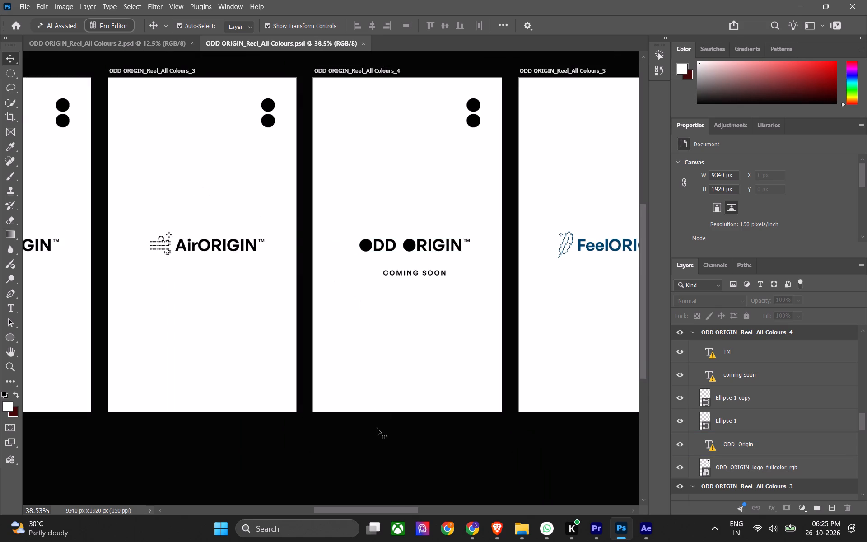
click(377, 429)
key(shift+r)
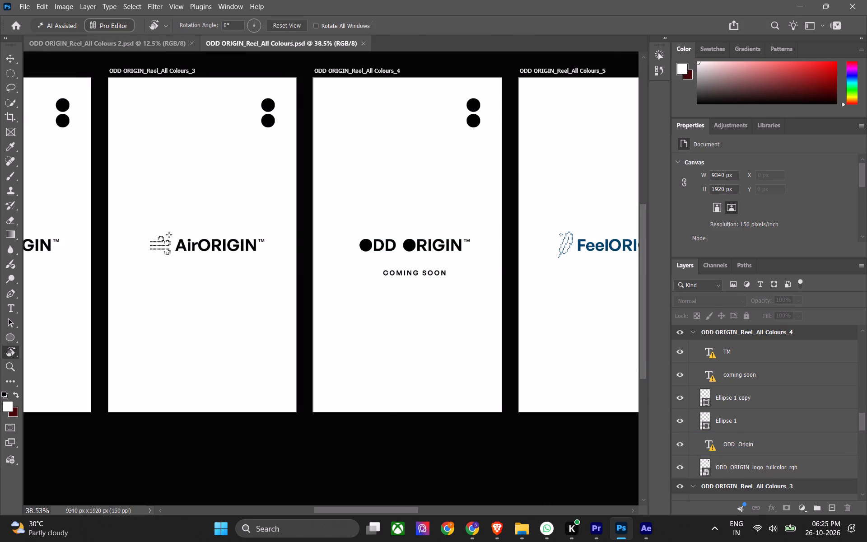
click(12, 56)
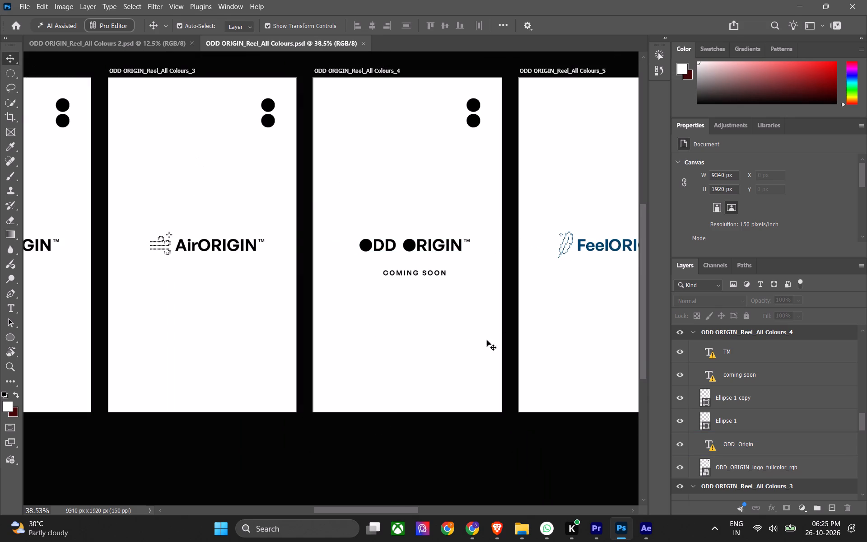
Move the vertical guide of ODD ORIGIN_Reel_All Colours_4 to X 540 px and check the ODD Origin text against it.
click(438, 240)
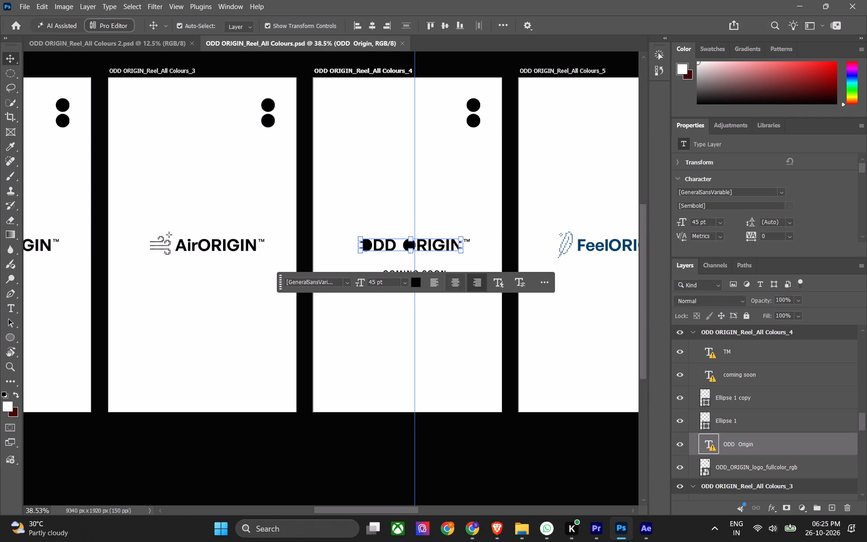
alt+click(451, 317)
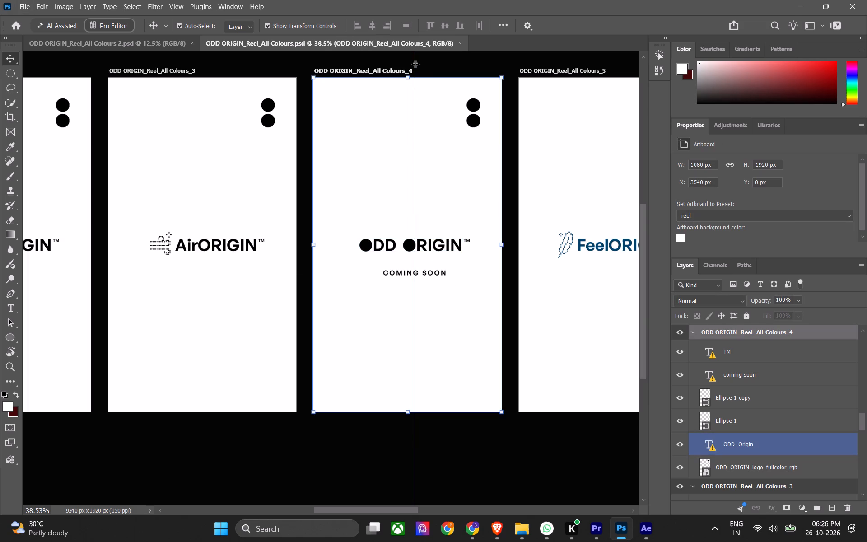
drag(415, 64, 406, 61)
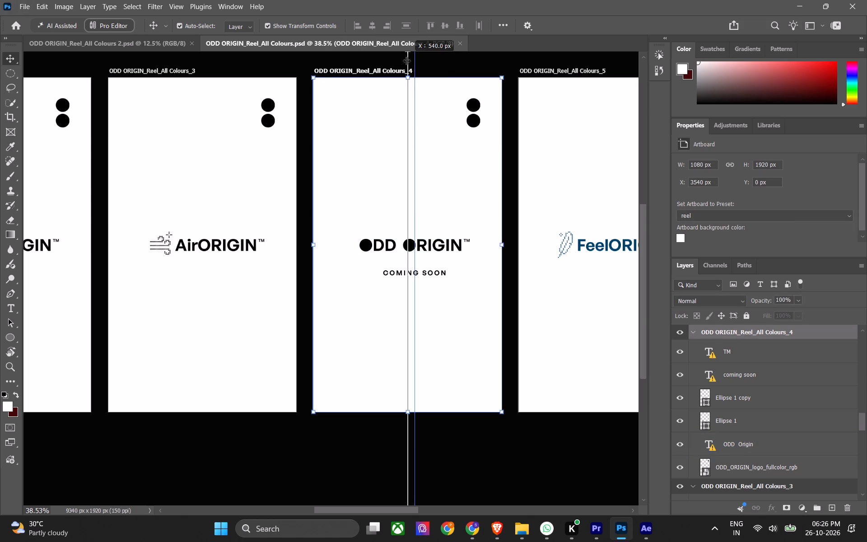
drag(406, 61, 408, 80)
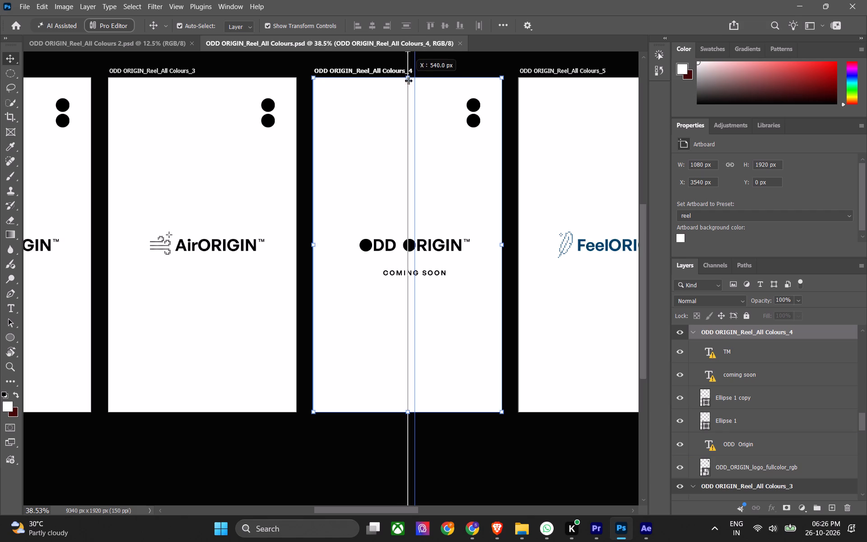
drag(408, 80, 406, 80)
drag(406, 80, 407, 82)
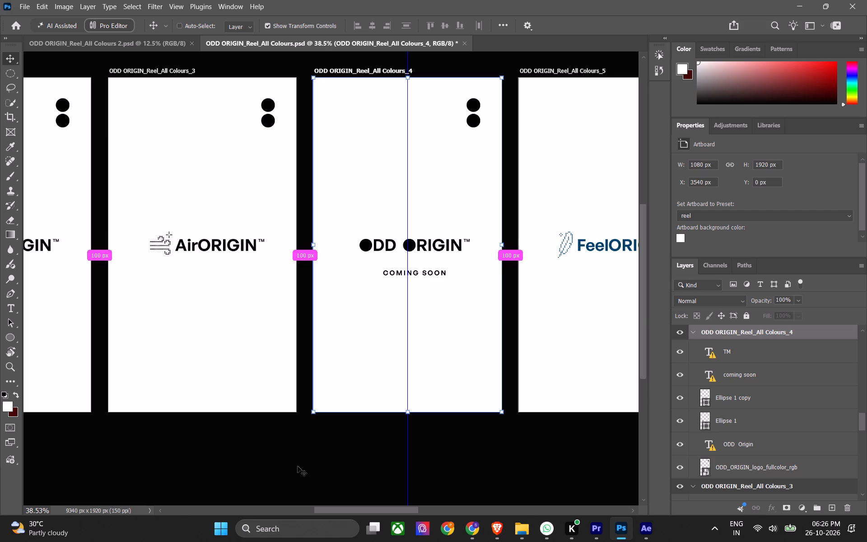
click(423, 242)
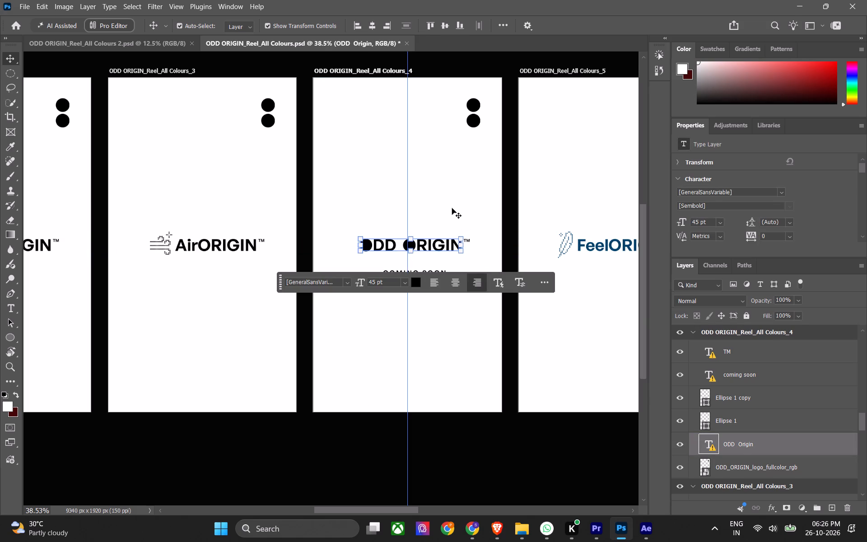
click(445, 440)
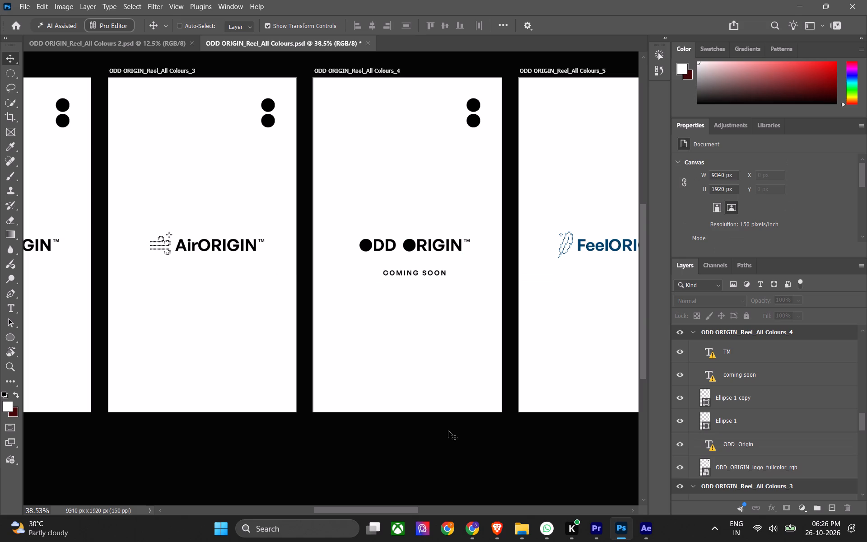
click(447, 432)
drag(447, 432, 448, 444)
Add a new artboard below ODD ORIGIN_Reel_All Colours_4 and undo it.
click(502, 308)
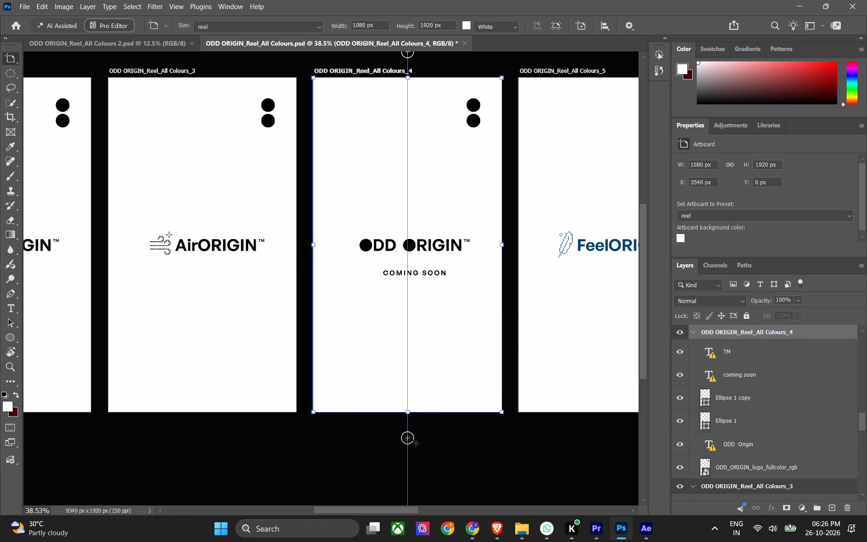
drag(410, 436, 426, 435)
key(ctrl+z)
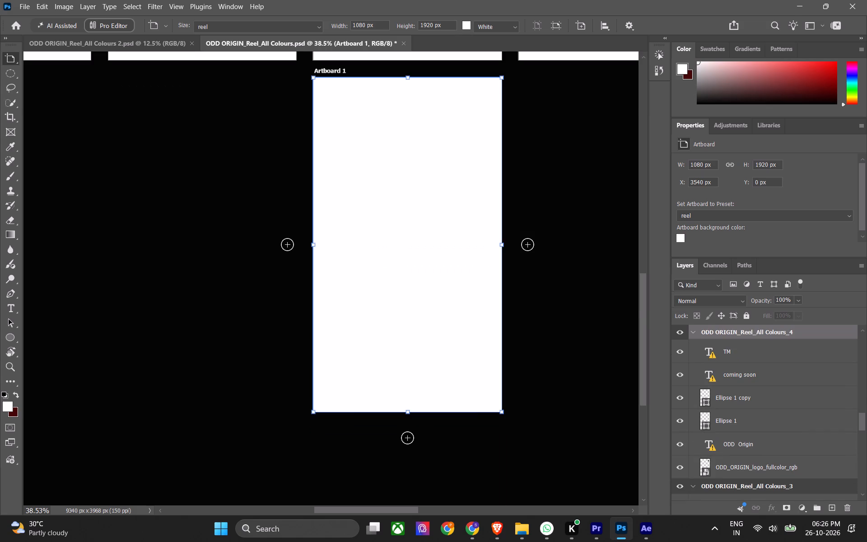
Examine the ODD Origin text's centring against the guide on the ODD ORIGIN_Reel_All Colours_4 artboard.
scroll(382, 238, up, 9)
key(space)
key(space)
key(space)
key(space)
key(space)
key(space)
key(space)
key(space)
key(space)
key(space)
key(space)
key(space)
key(space)
key(space)
key(space)
key(space)
drag(412, 267, 398, 477)
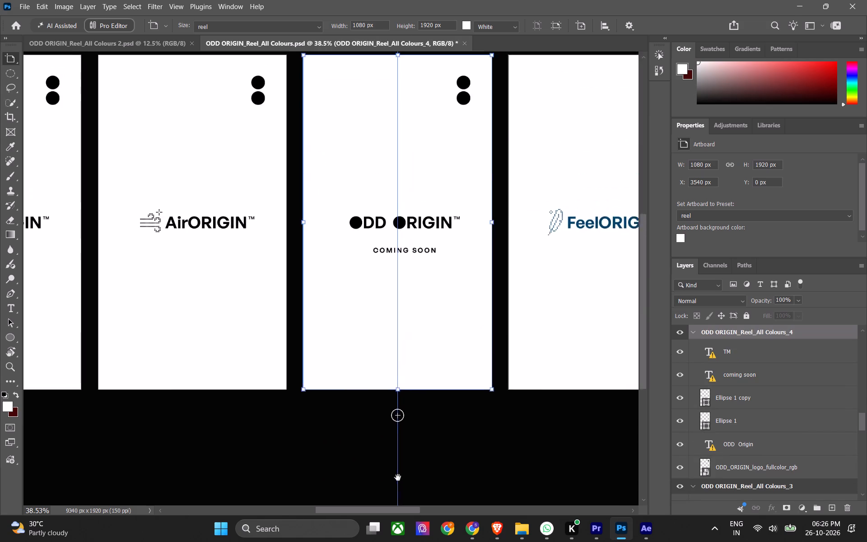
drag(398, 477, 395, 488)
click(459, 352)
click(491, 336)
click(459, 335)
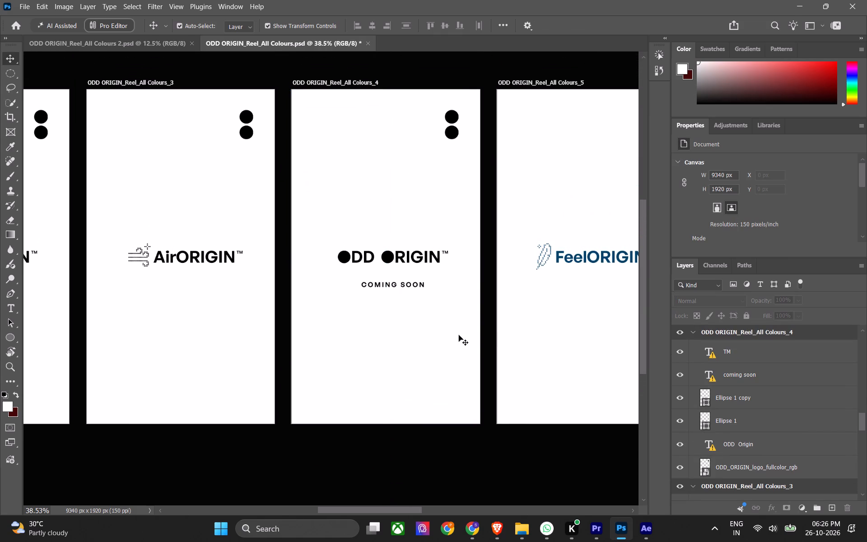
click(499, 331)
click(462, 330)
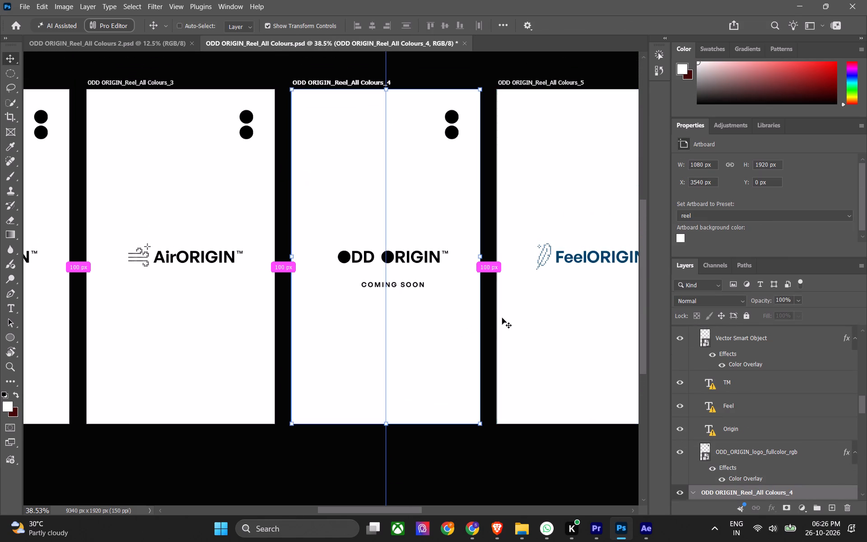
click(412, 263)
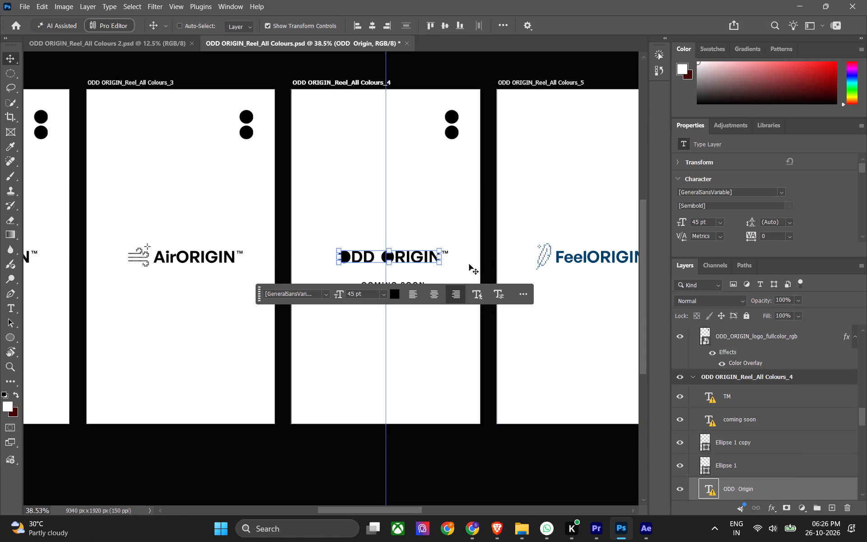
Examine how the ODD Origin, TM and COMING SOON text layers on the ODD ORIGIN_Reel_All Colours_4 artboard sit against the vertical guide.
click(488, 254)
ctrl+click(470, 284)
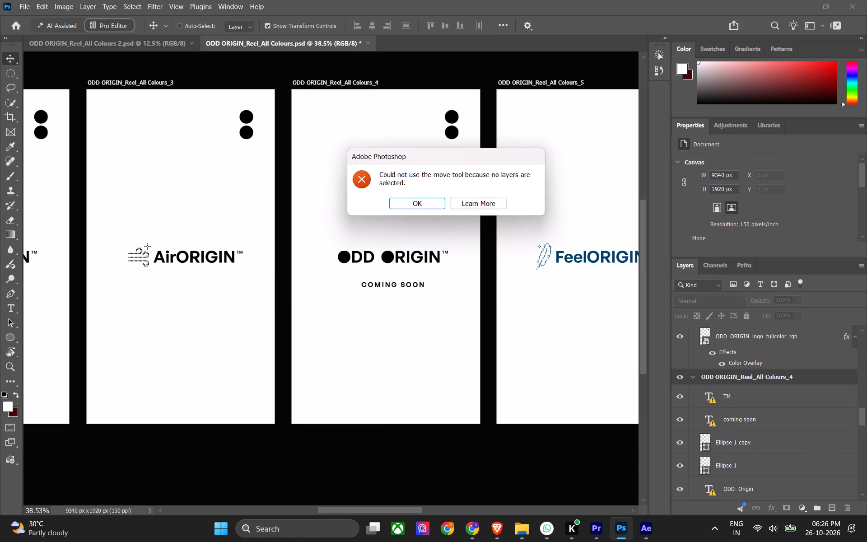
click(498, 294)
click(431, 202)
click(471, 311)
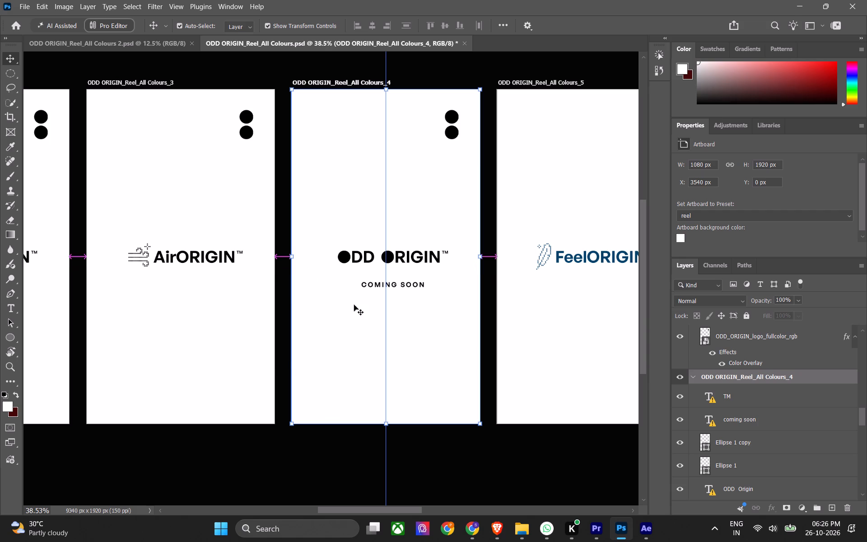
click(369, 258)
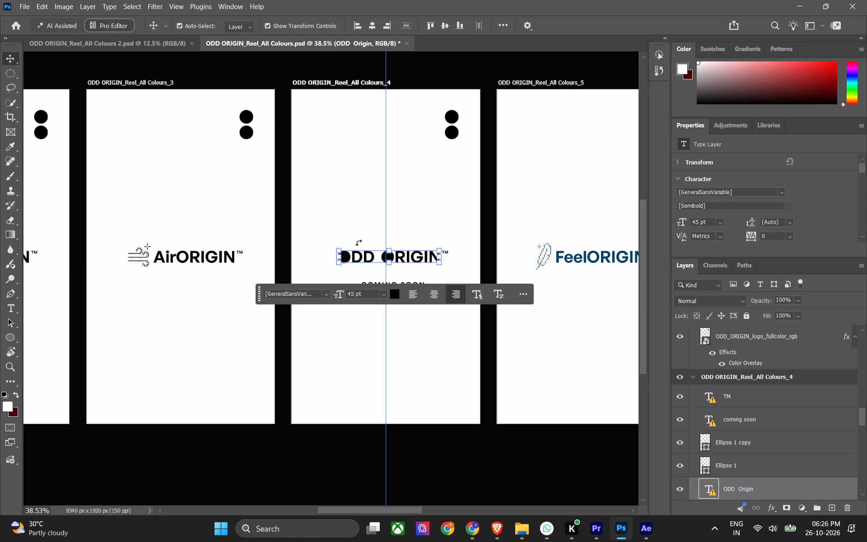
scroll(358, 239, up, 1)
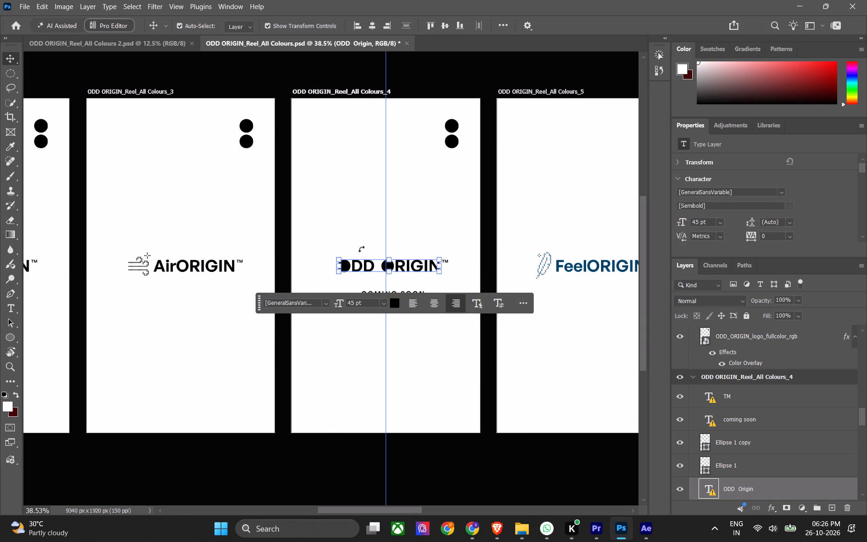
alt+scroll(379, 269, up, 5)
click(483, 255)
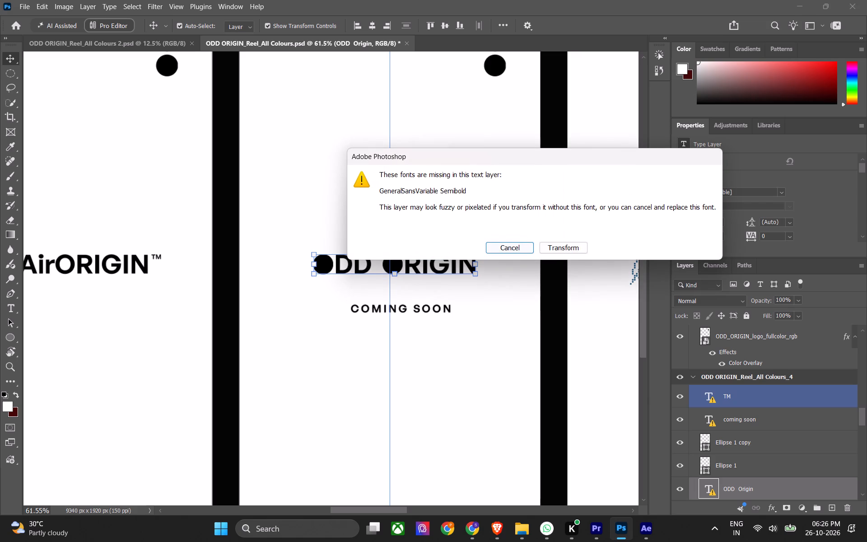
click(522, 246)
click(484, 256)
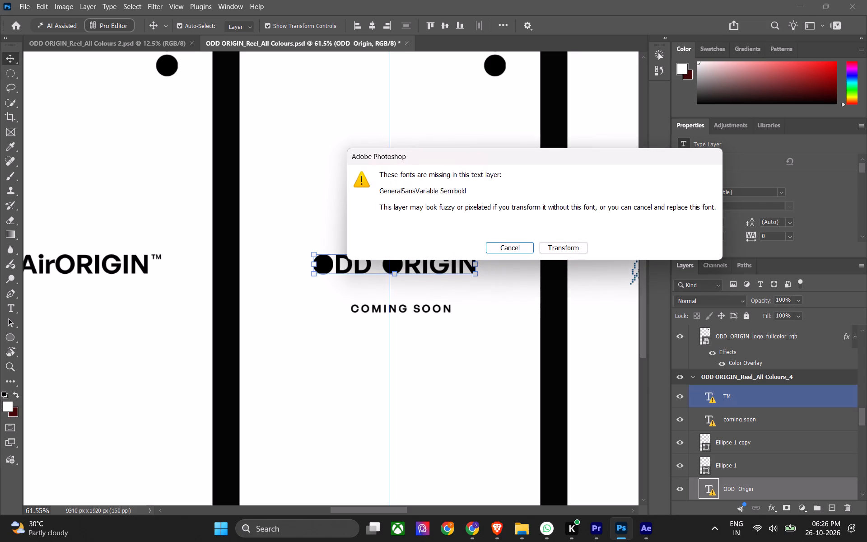
click(520, 241)
click(518, 247)
click(513, 365)
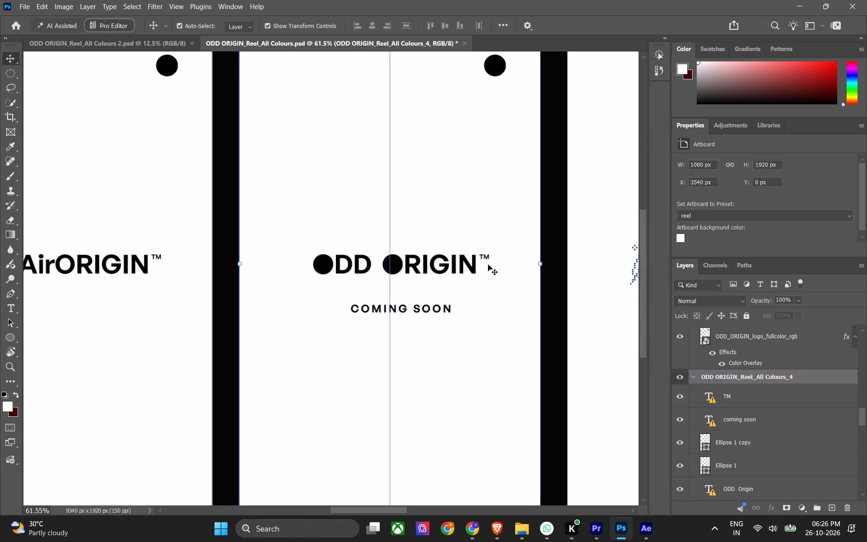
click(486, 258)
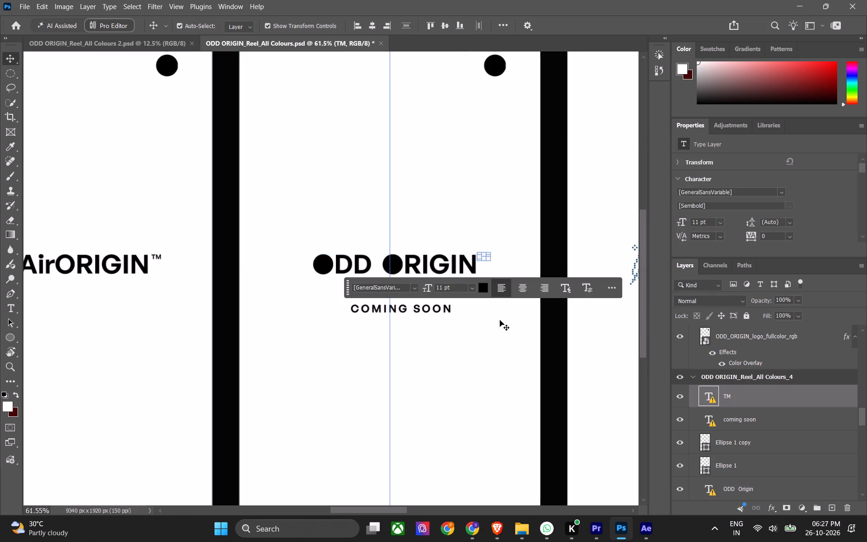
click(481, 356)
click(439, 309)
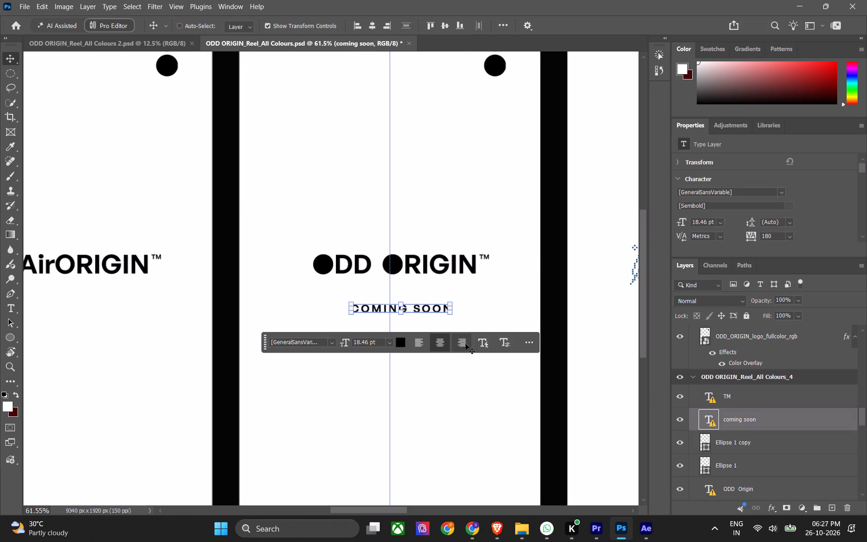
click(493, 307)
click(557, 308)
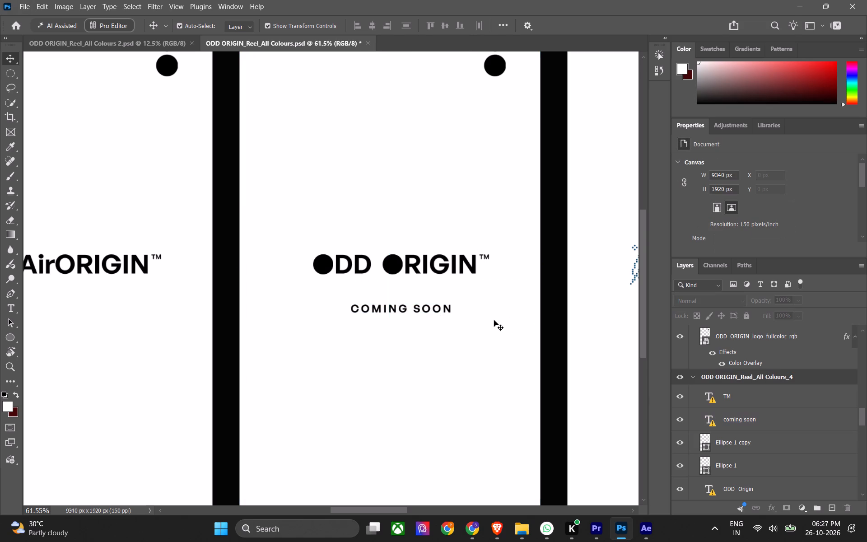
alt+scroll(494, 320, down, 6)
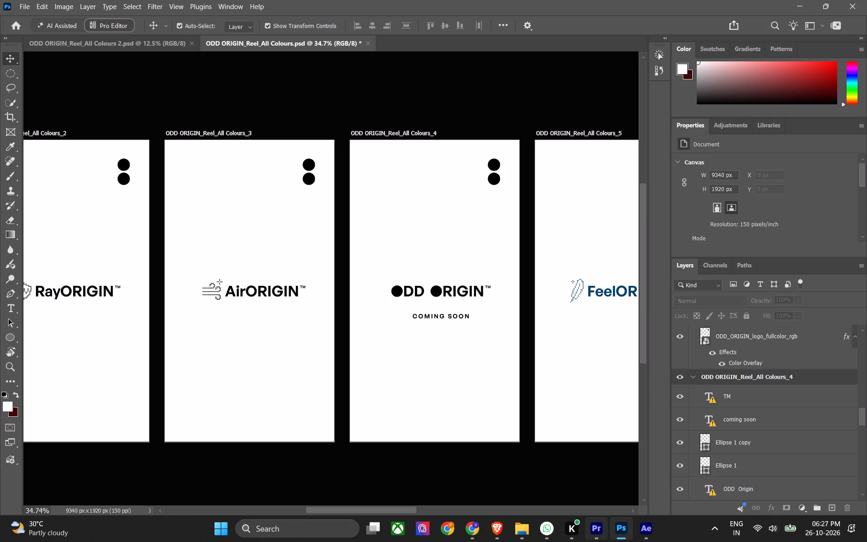
Switch to After Effects, reorder the coming soon layer to sit beneath the TM layer above White Solid 1, and save the project.
click(636, 531)
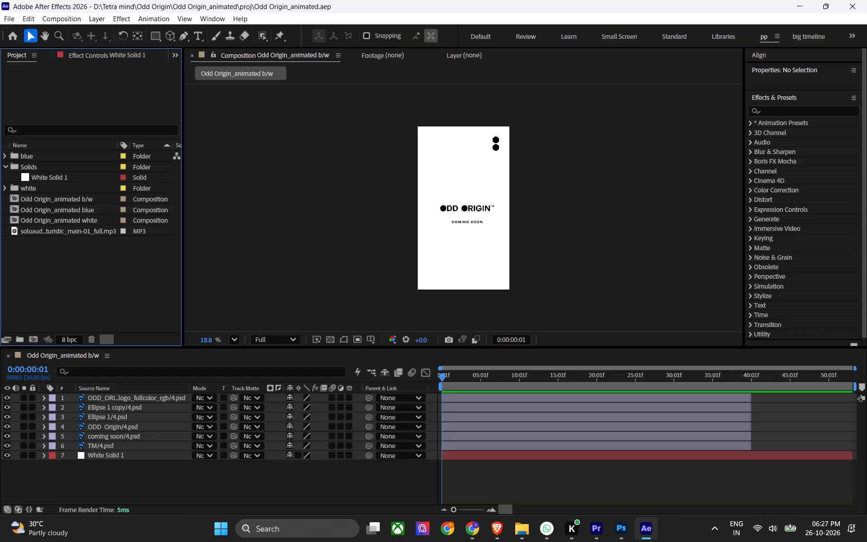
drag(5, 397, 2, 447)
key(ctrl+z)
click(7, 444)
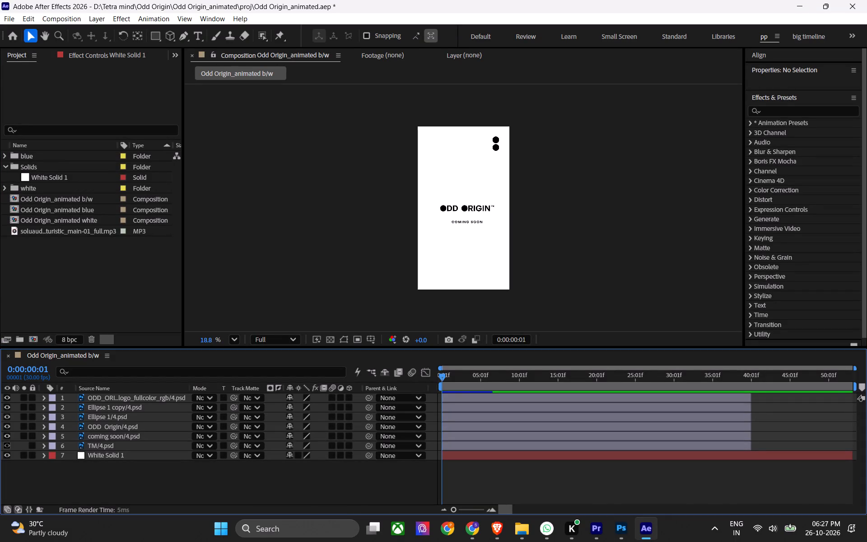
click(7, 444)
click(10, 438)
click(10, 438)
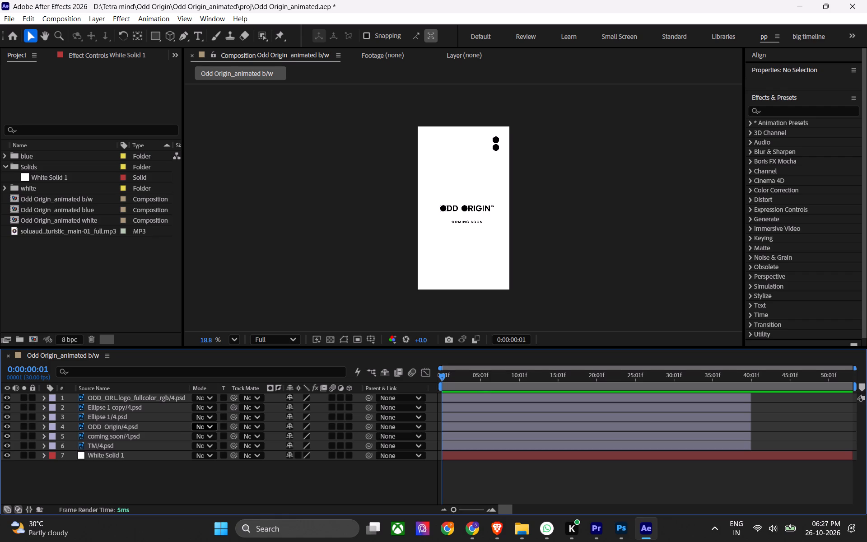
drag(127, 437, 126, 446)
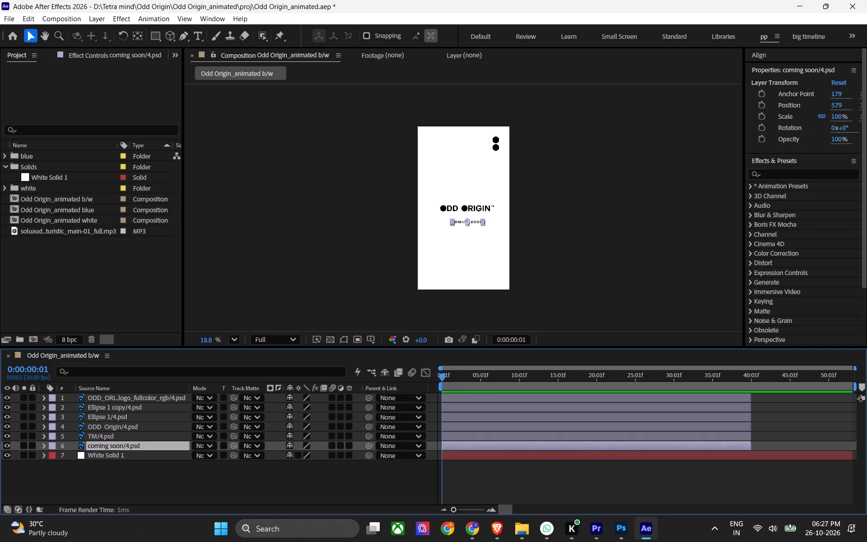
key(ctrl+s)
Move the TM layer up the stack to directly beneath the ODD_ORIGIN logo_fullcolor_rgb layer.
click(100, 435)
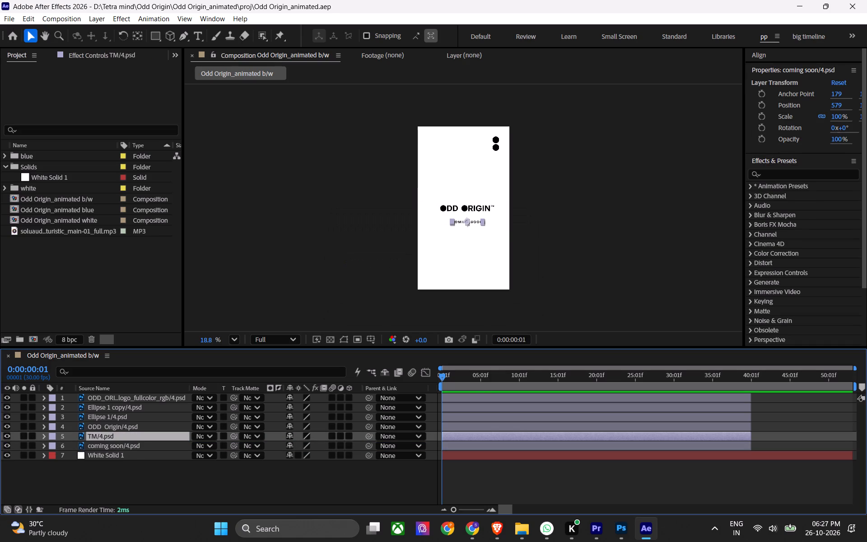
drag(100, 436, 105, 409)
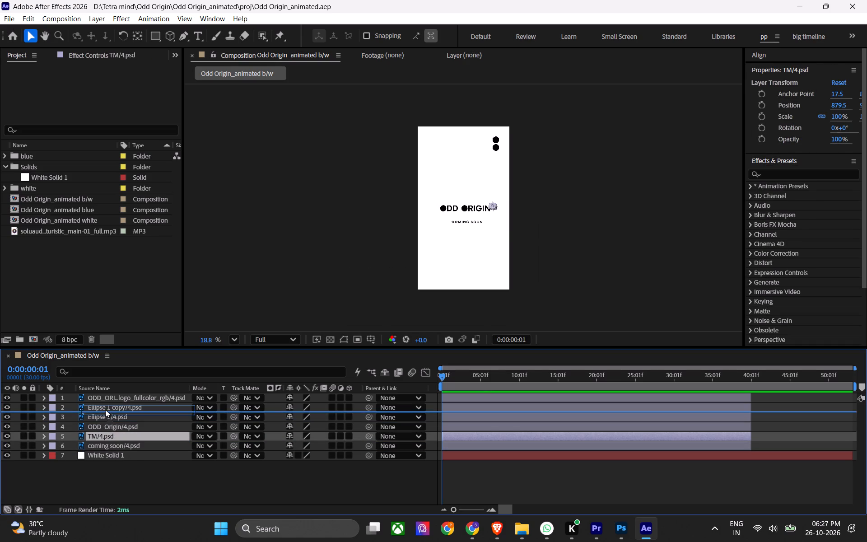
drag(105, 409, 105, 406)
Identify the logo, TM and ellipse layers by toggling their visibility, and move Ellipse 1 copy directly beneath Ellipse 1.
click(5, 397)
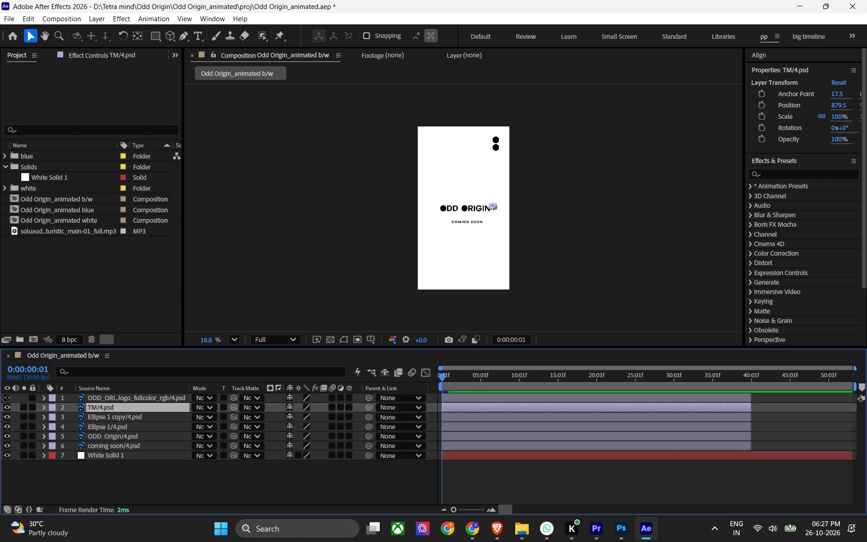
click(5, 397)
click(106, 396)
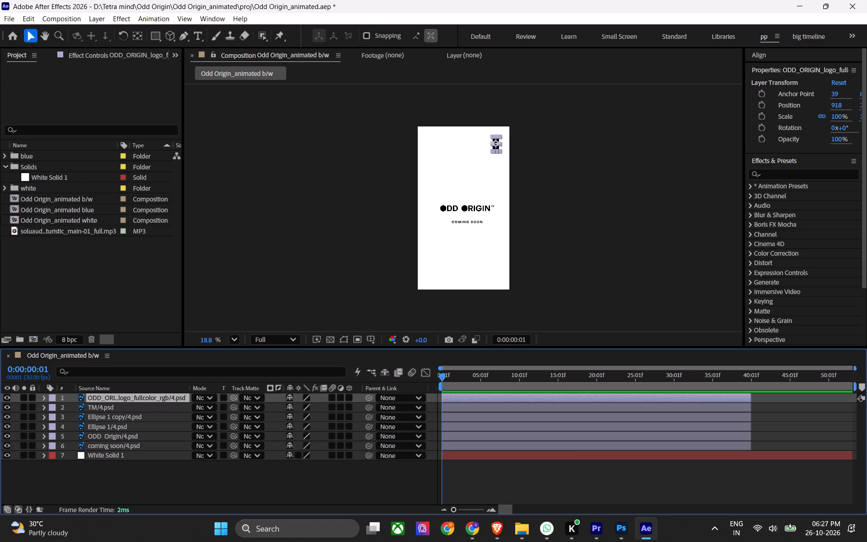
double_click(5, 406)
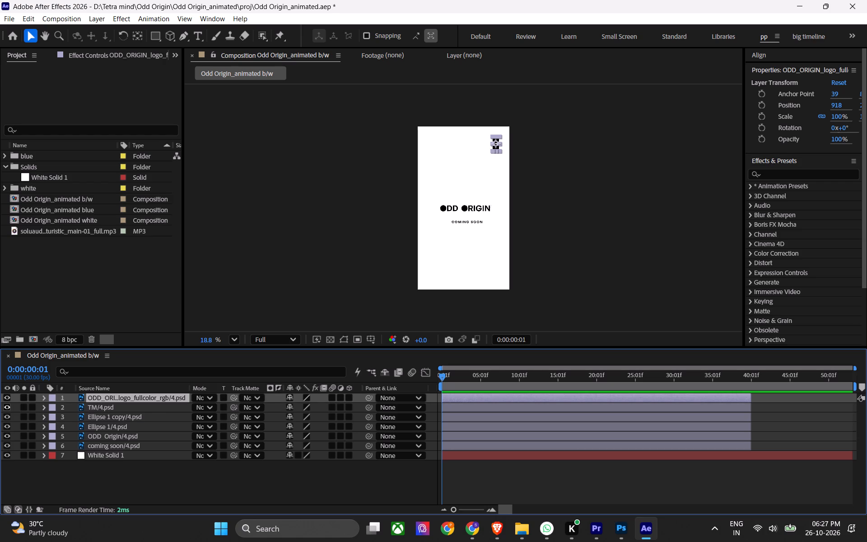
click(5, 413)
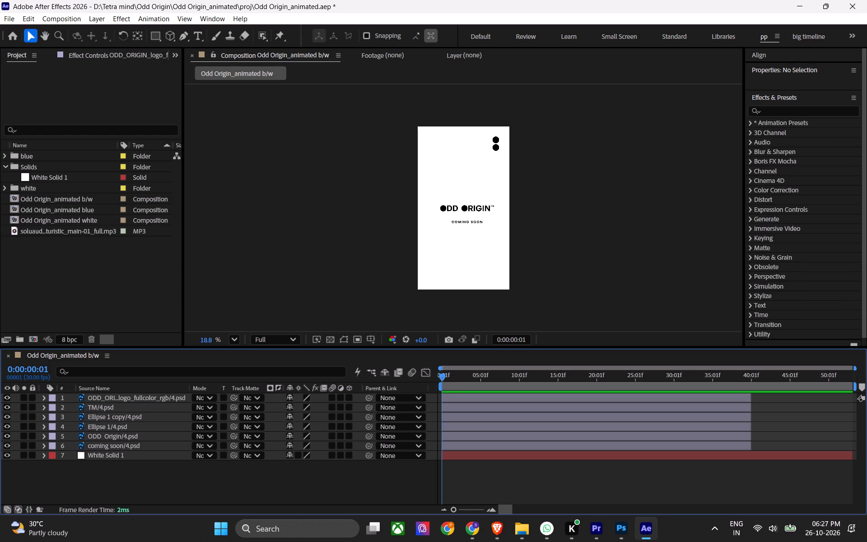
click(5, 415)
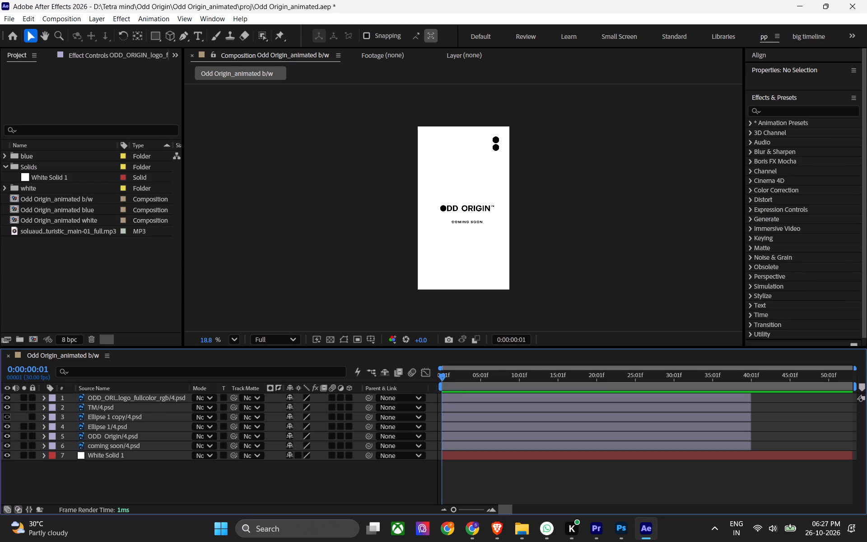
click(5, 415)
click(6, 426)
click(6, 426)
drag(120, 416, 119, 431)
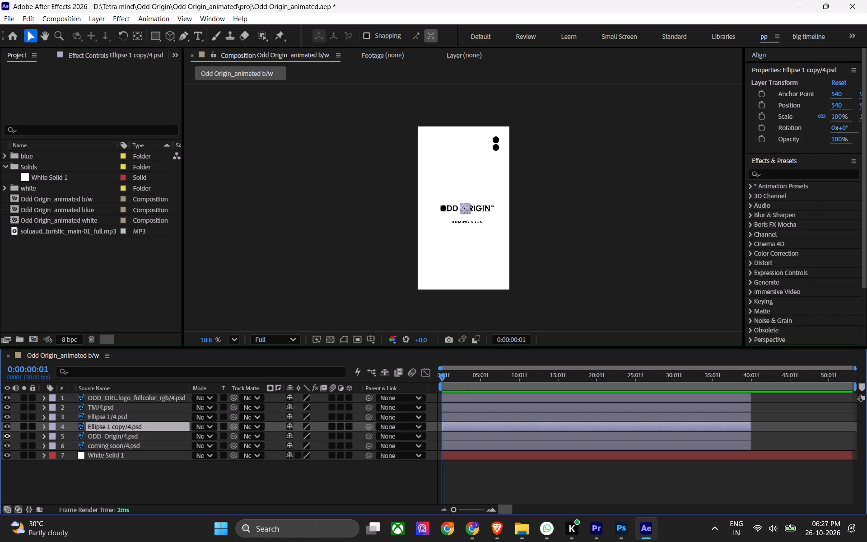
Check what the ODD Origin, Ellipse 1 copy and coming soon layers contain by temporarily hiding each one.
click(9, 439)
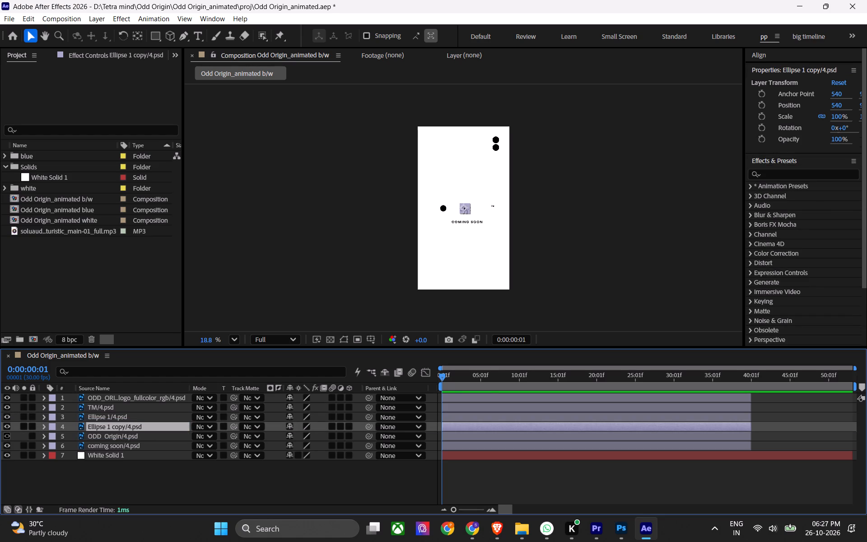
click(9, 439)
click(71, 498)
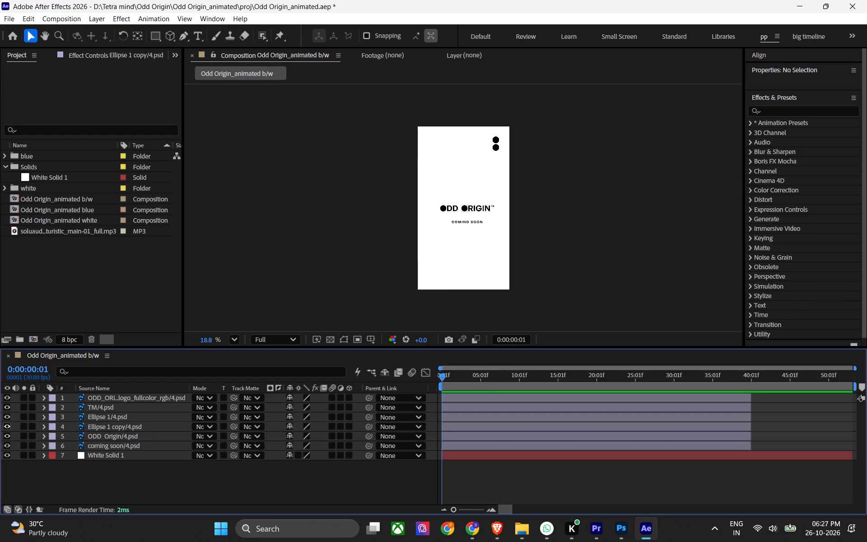
click(8, 428)
click(7, 427)
click(7, 433)
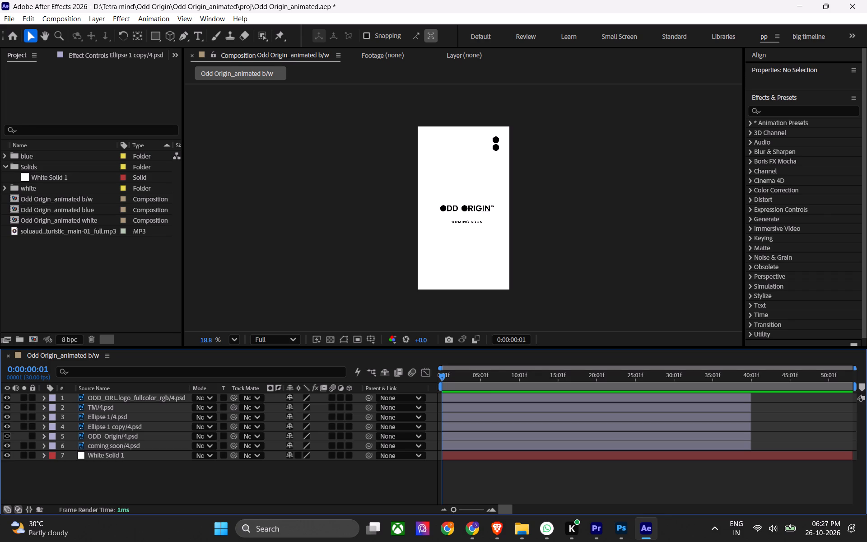
click(7, 433)
click(7, 442)
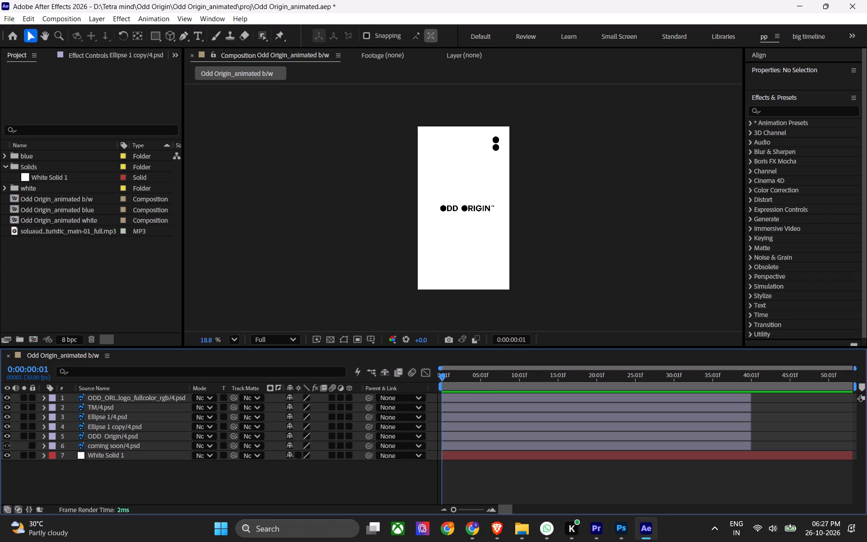
click(7, 442)
click(113, 496)
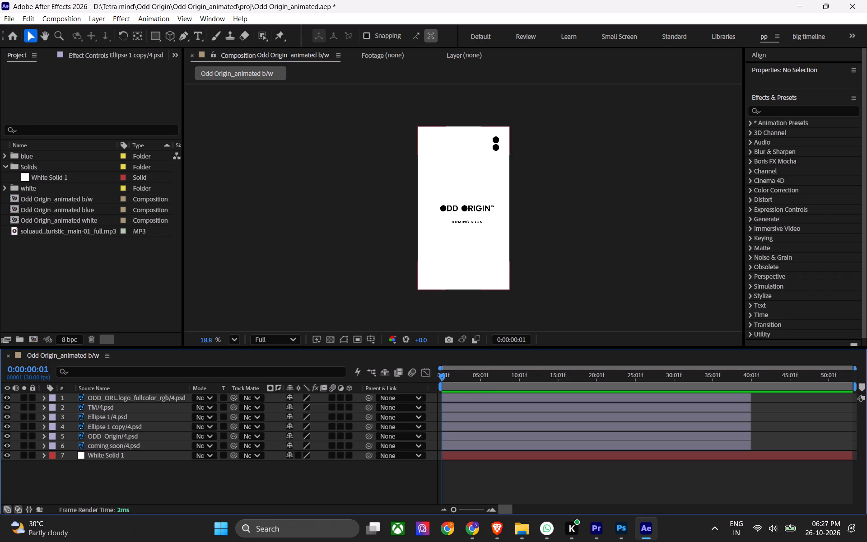
Duplicate all six PSD layers of the Odd Origin_animated b/w composition, from the logo layer to coming soon.
click(141, 445)
click(140, 402)
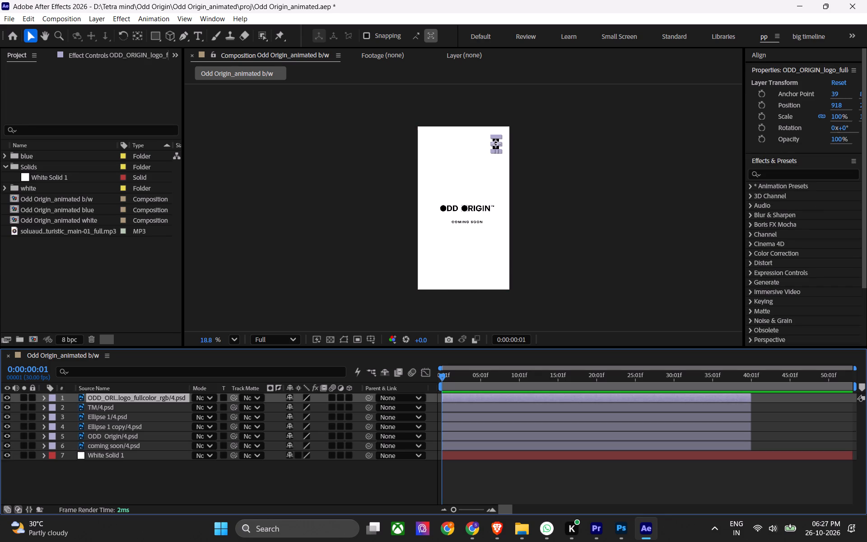
shift+click(141, 441)
shift+click(141, 444)
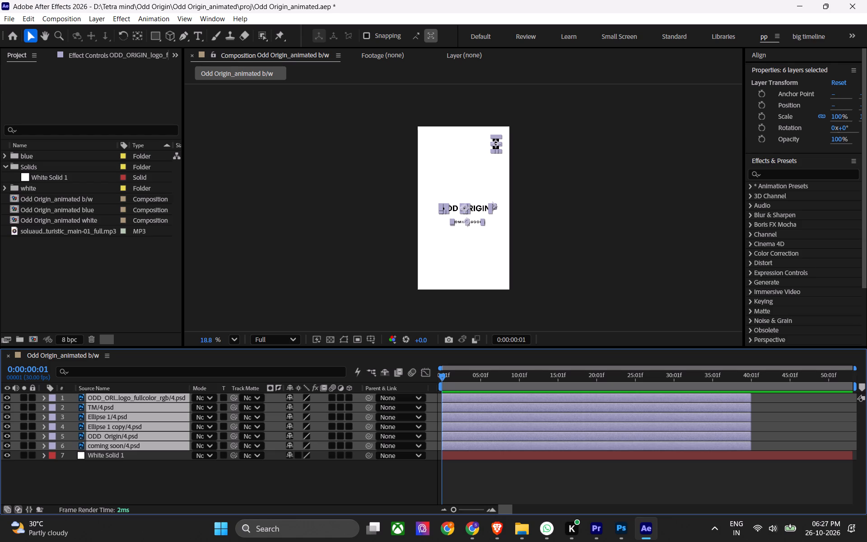
key(ctrl+d)
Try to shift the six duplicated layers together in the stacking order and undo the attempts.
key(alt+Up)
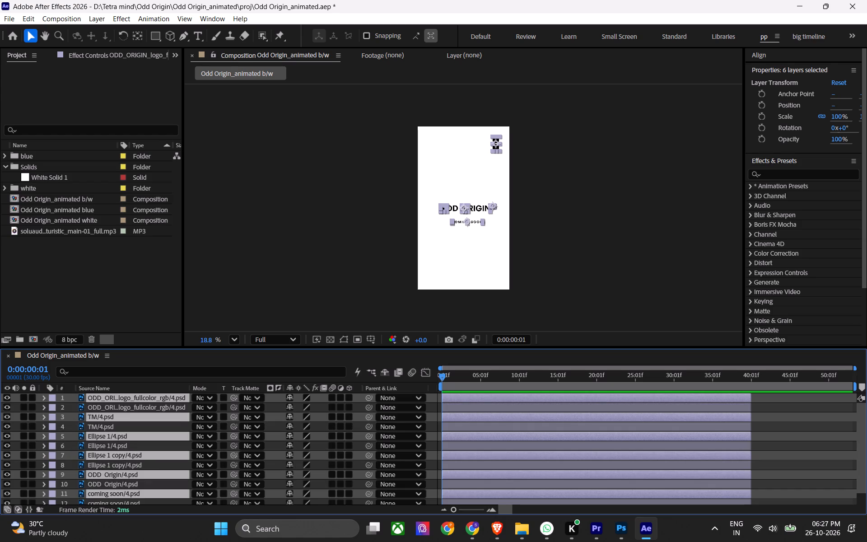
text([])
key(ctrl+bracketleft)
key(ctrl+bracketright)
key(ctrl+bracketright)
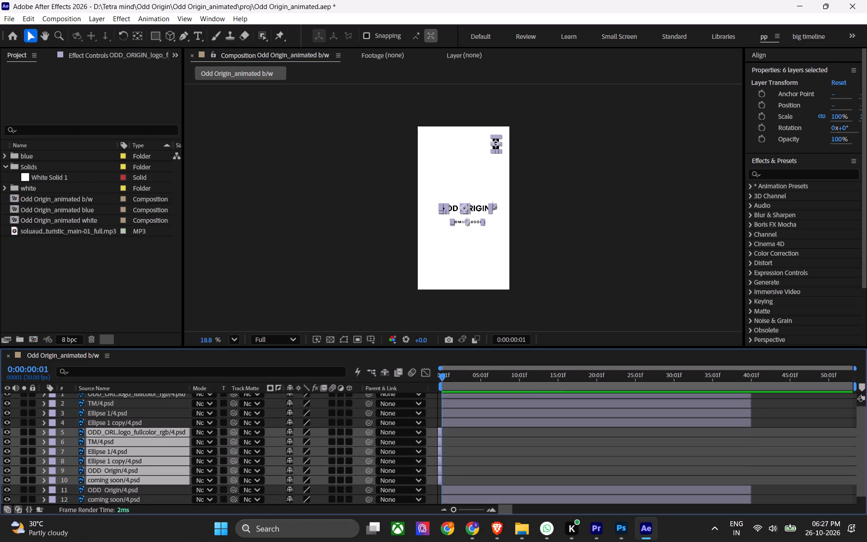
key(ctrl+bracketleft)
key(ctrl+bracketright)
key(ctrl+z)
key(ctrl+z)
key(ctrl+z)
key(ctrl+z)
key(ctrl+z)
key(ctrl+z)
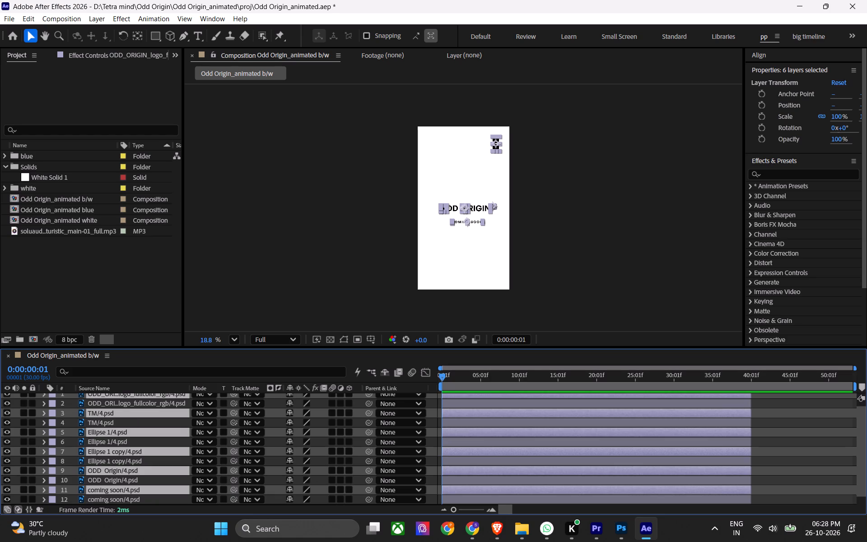
Move the six selected duplicate PSD layers together to the top of the stack, above all the originals.
key(ctrl+bracketleft)
key(ctrl+bracketright)
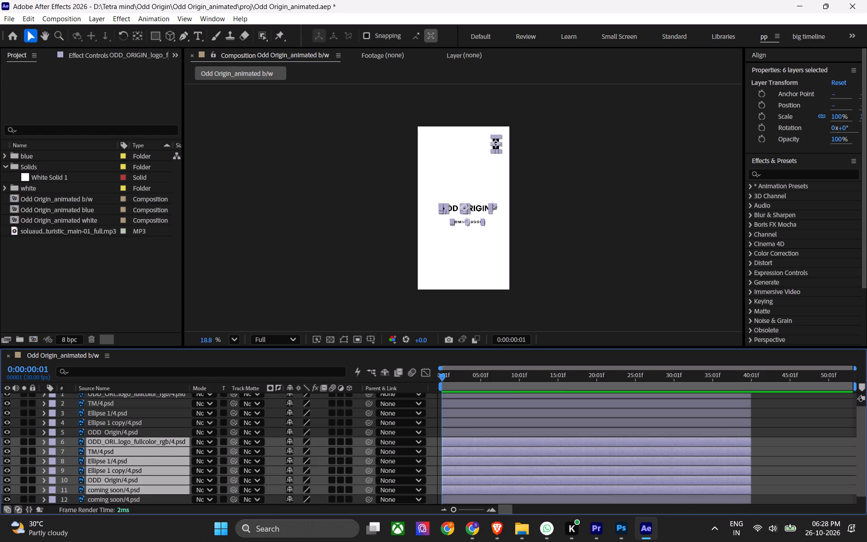
key(ctrl+bracketright)
key(ctrl+bracketright)
key(ctrl+bracketright)
key(ctrl+bracketright)
key(ctrl+bracketright)
key(ctrl+bracketright)
key(ctrl+bracketright)
key(ctrl+bracketright)
key(ctrl+bracketright)
key(ctrl+bracketright)
key(ctrl+bracketright)
key(ctrl+bracketright)
key(ctrl+bracketright)
key(ctrl+bracketright)
key(ctrl+bracketright)
key(ctrl+bracketright)
key(ctrl+bracketright)
key(ctrl+bracketright)
key(ctrl+bracketright)
key(ctrl+bracketright)
key(ctrl+bracketright)
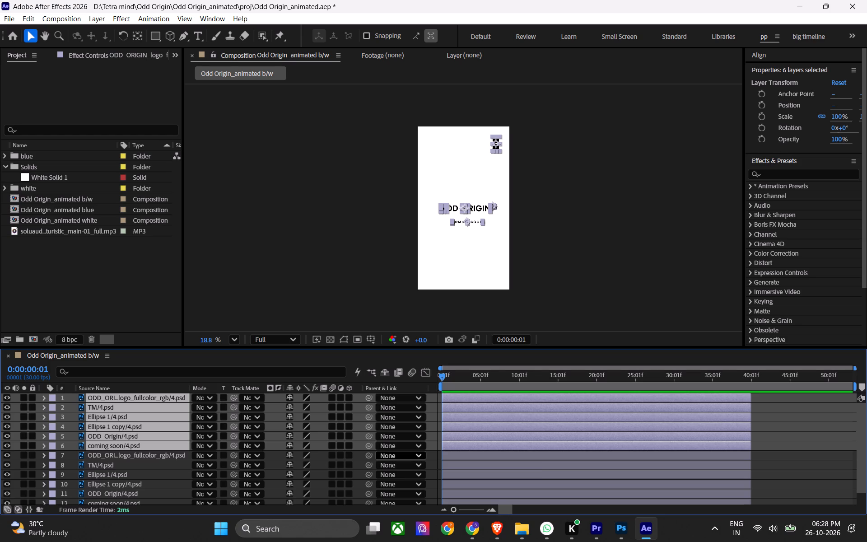
Pre-compose the six duplicate layers at the top of the stack into a composition named black.
key(shift+n)
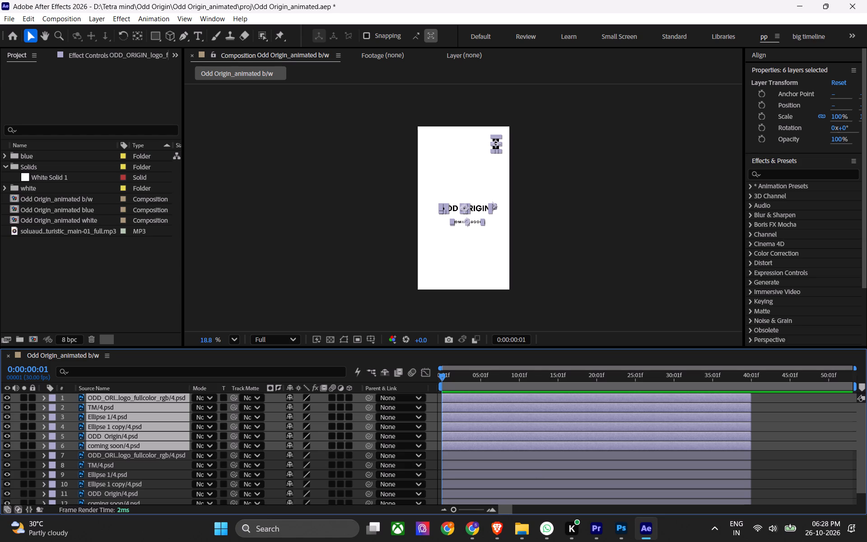
click(452, 449)
key(ctrl+shift+c)
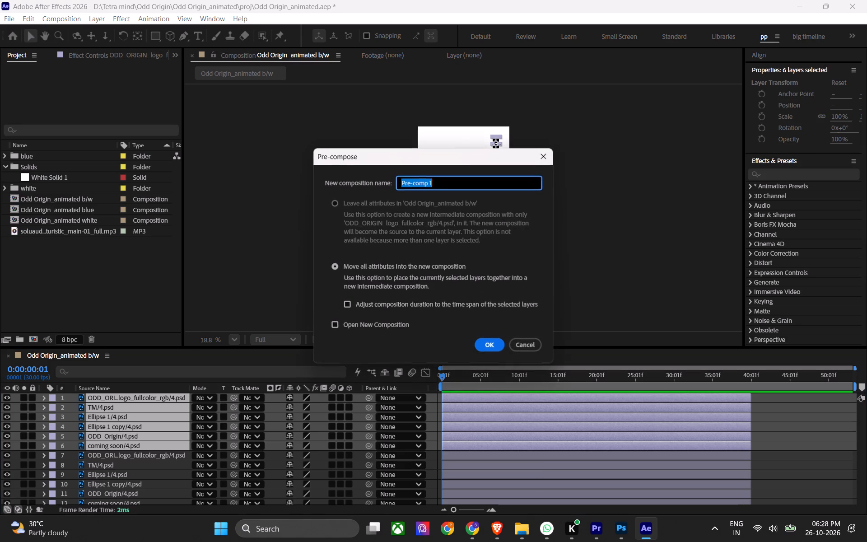
text(blac)
key(k)
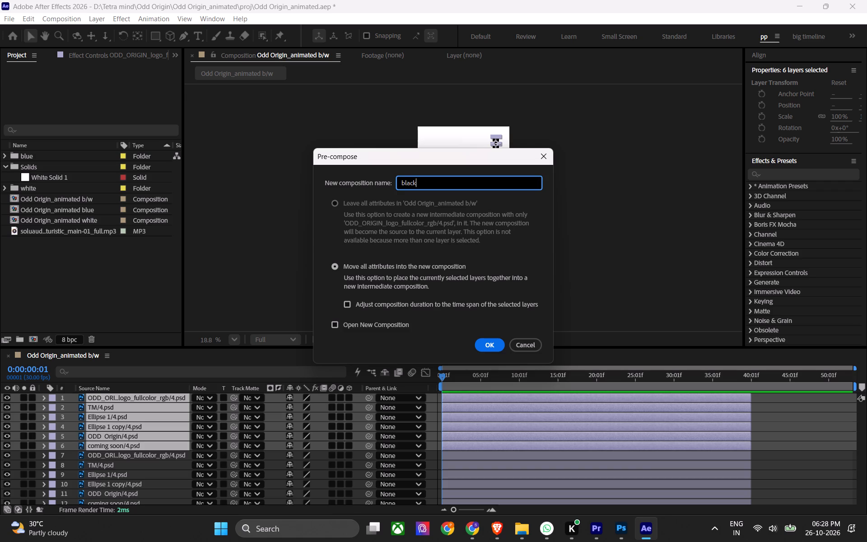
key(Return)
Pre-compose the six original PSD layers, from the logo layer to coming soon, as white and save the project.
click(463, 411)
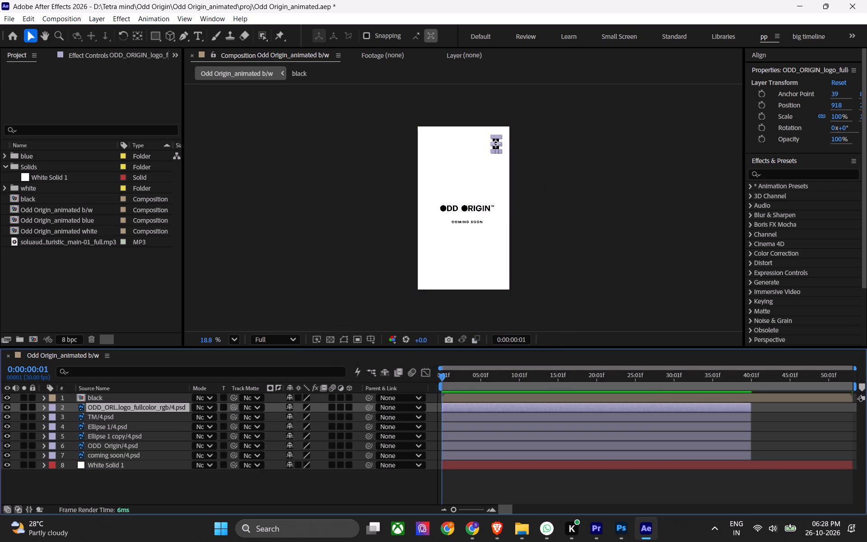
shift+click(452, 454)
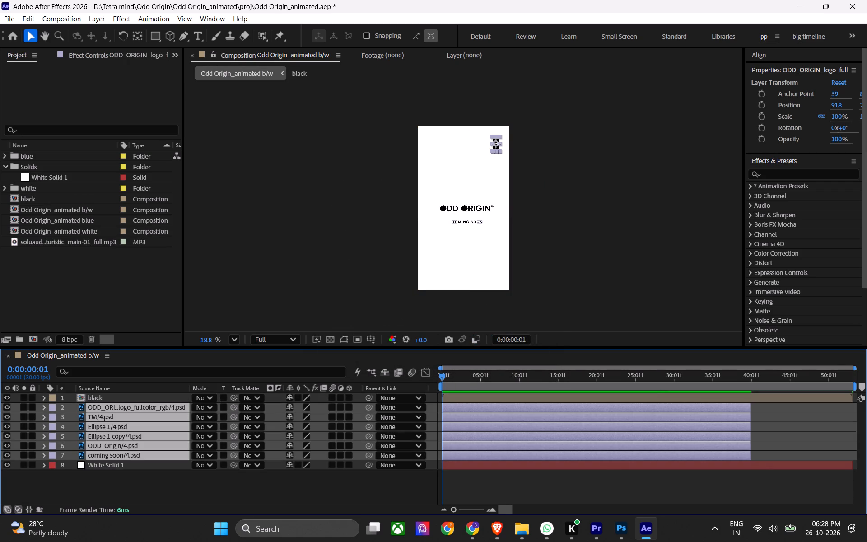
key(ctrl+shift+c)
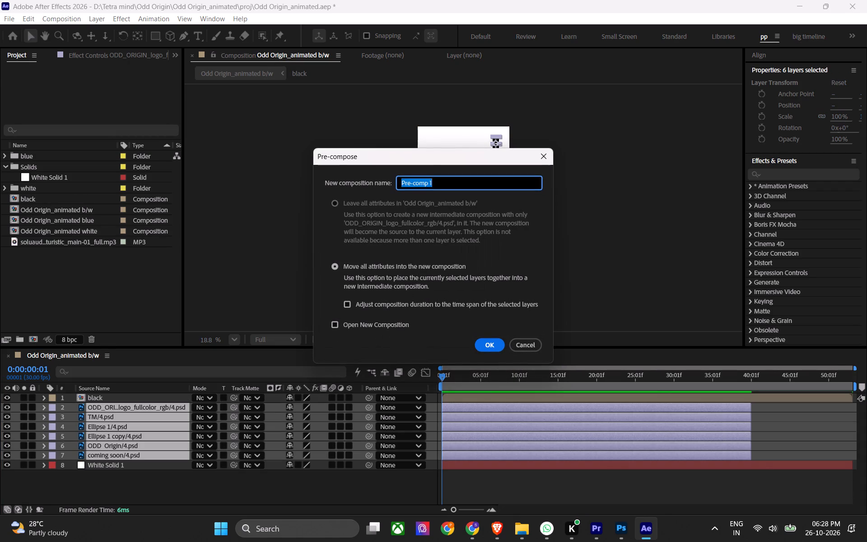
text(whi)
key(t)
key(e)
key(Return)
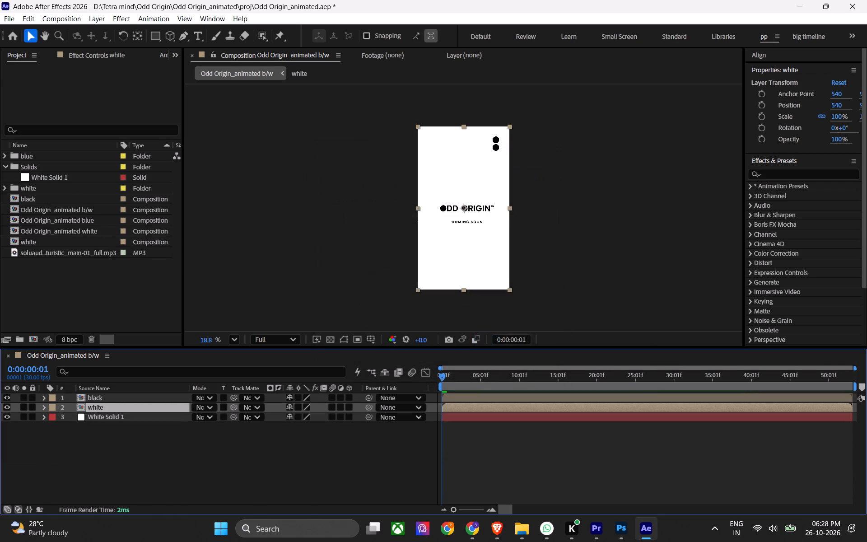
key(ctrl+s)
key(ctrl+s)
Hide the black precomp layer and apply a Fill effect to the white precomp layer.
click(453, 454)
click(461, 407)
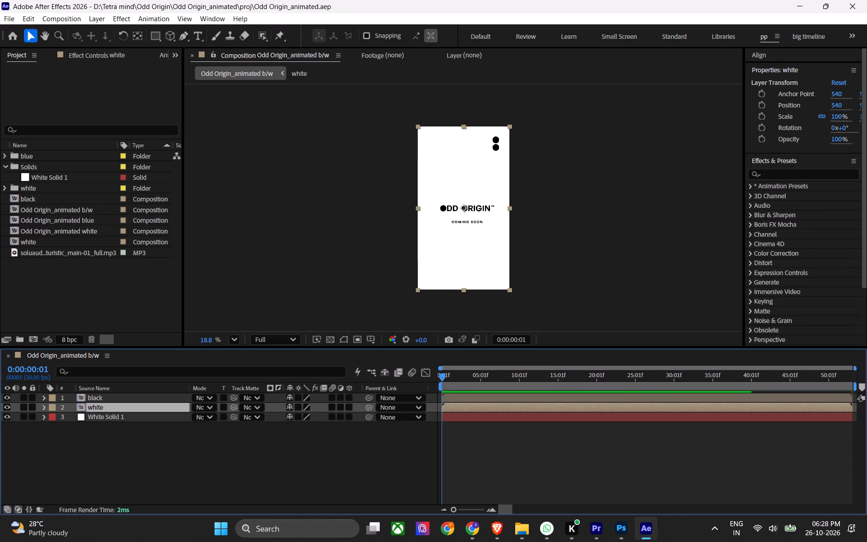
click(780, 174)
text(fill)
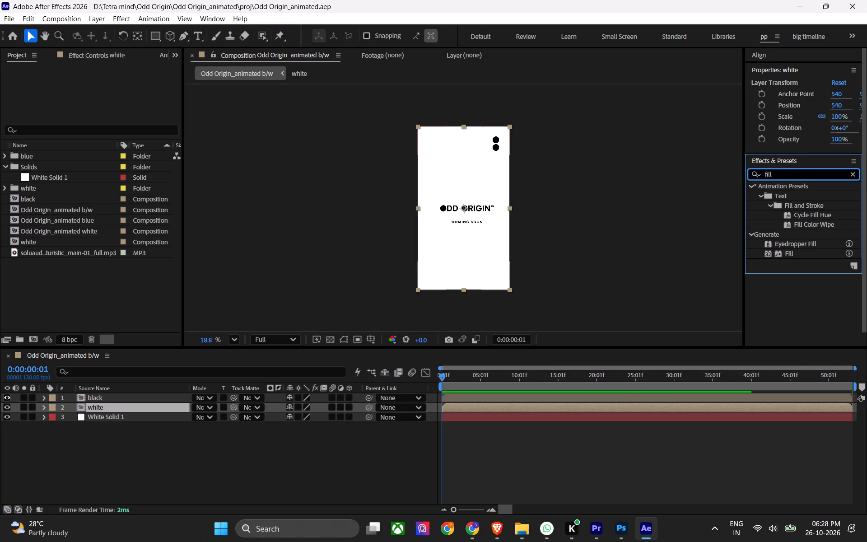
click(5, 396)
click(431, 462)
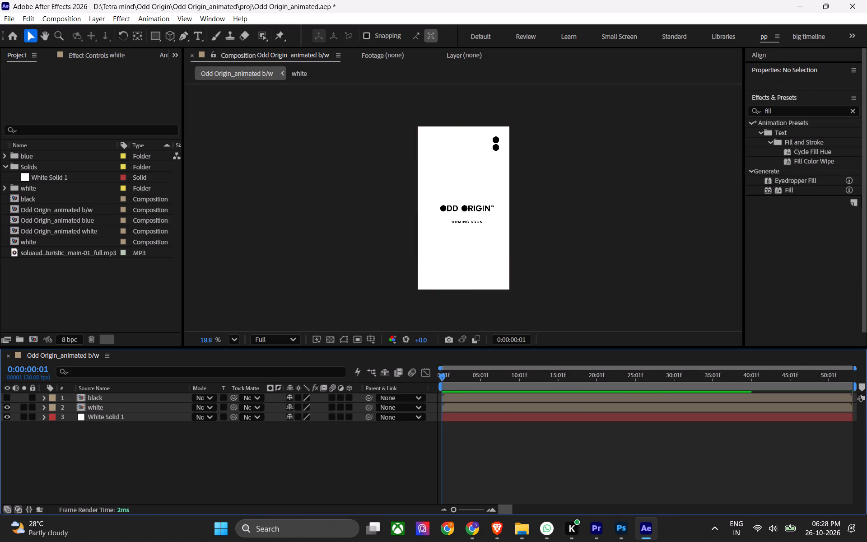
click(477, 409)
key(ctrl+space)
text(fill)
key(Return)
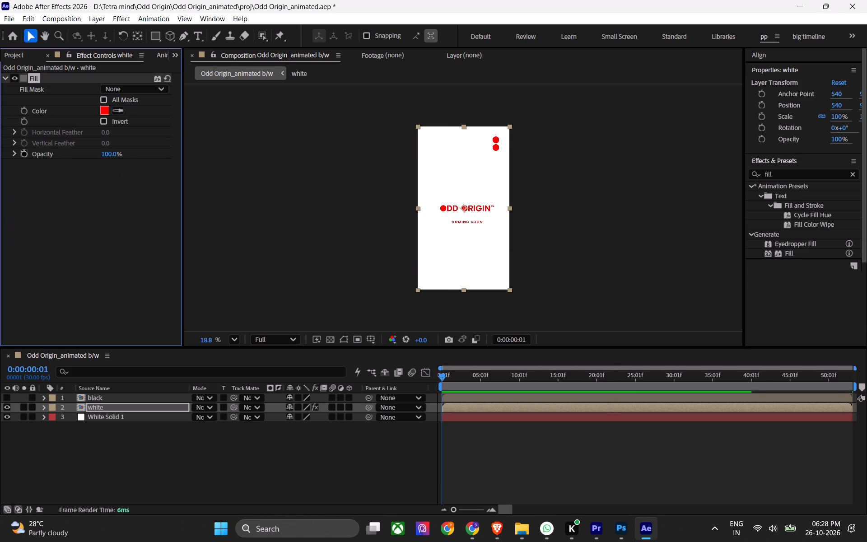
Set the Fill colour on the white precomp to FFFFFF and save the project.
click(107, 112)
drag(213, 250, 146, 178)
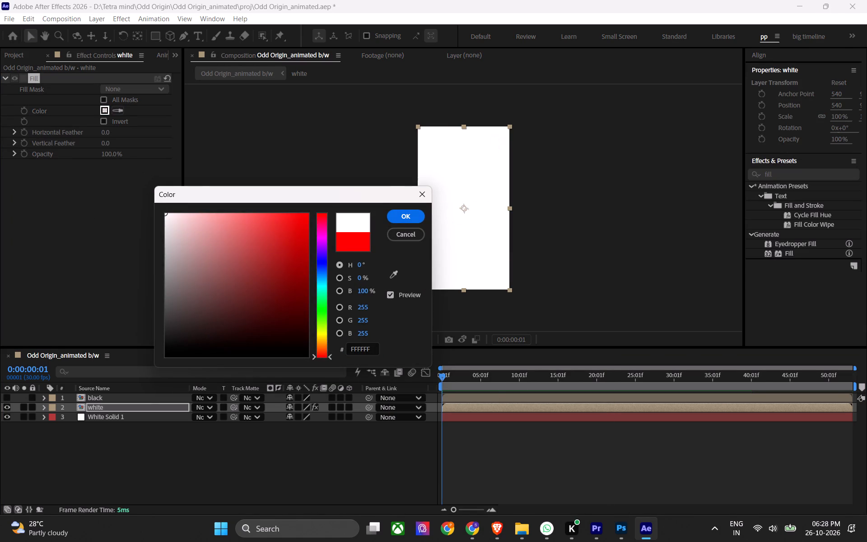
click(411, 219)
key(ctrl+s)
ctrl+click(491, 464)
key(ctrl+s)
click(318, 460)
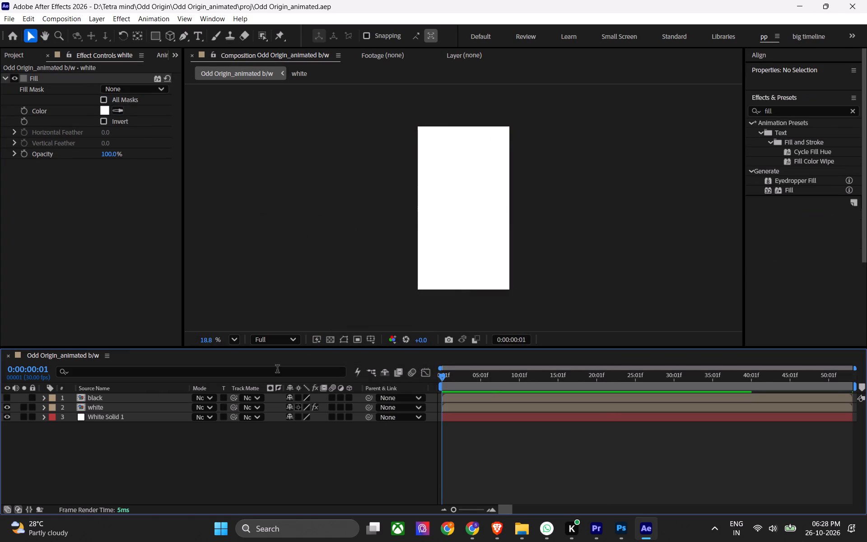
Create a 1080 x 1920 px solid in black (000000) and place it at the bottom of the stack, beneath White Solid 1.
click(83, 163)
scroll(87, 49, up, 3)
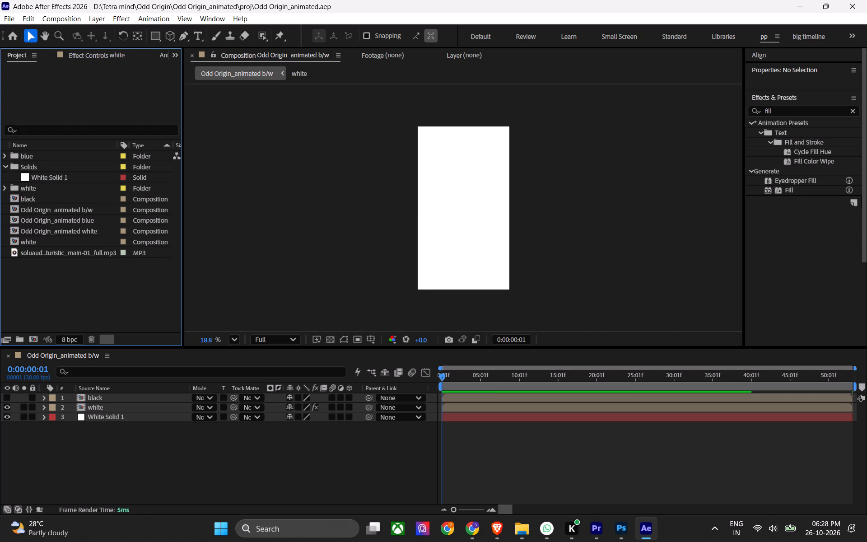
right_click(220, 439)
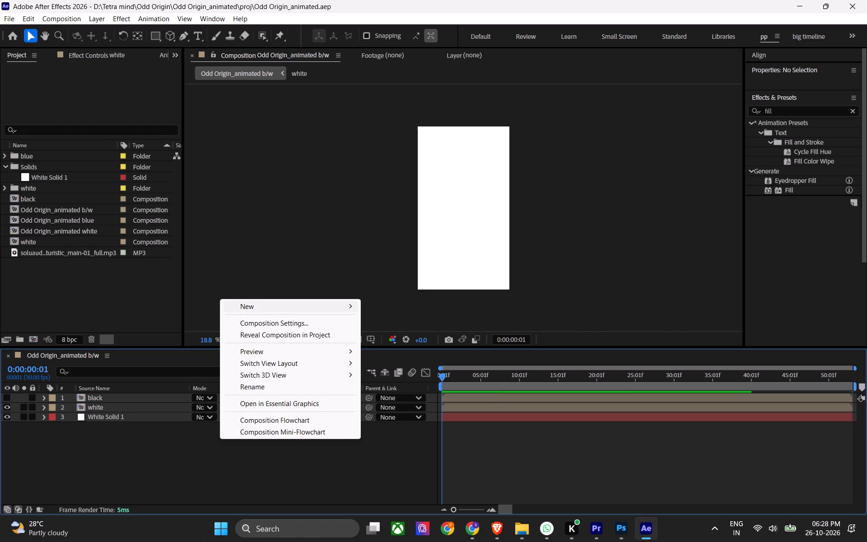
click(386, 330)
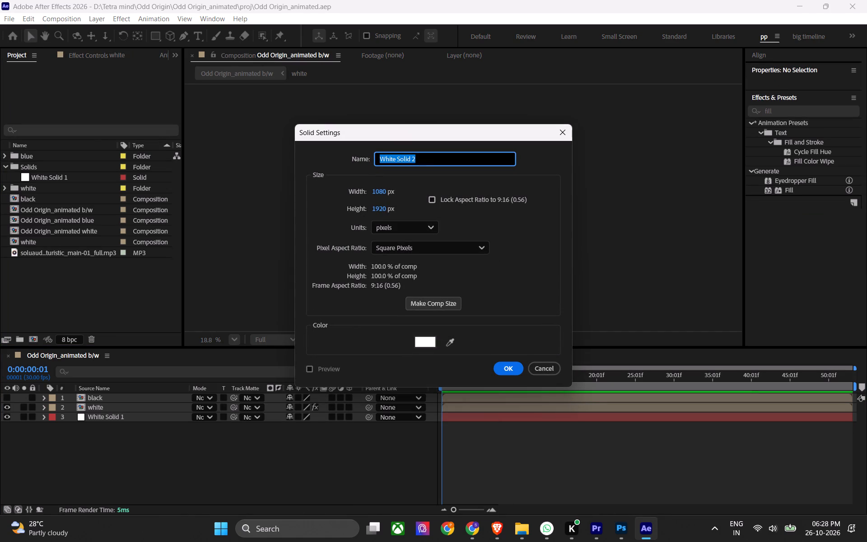
click(428, 342)
drag(231, 289, 363, 397)
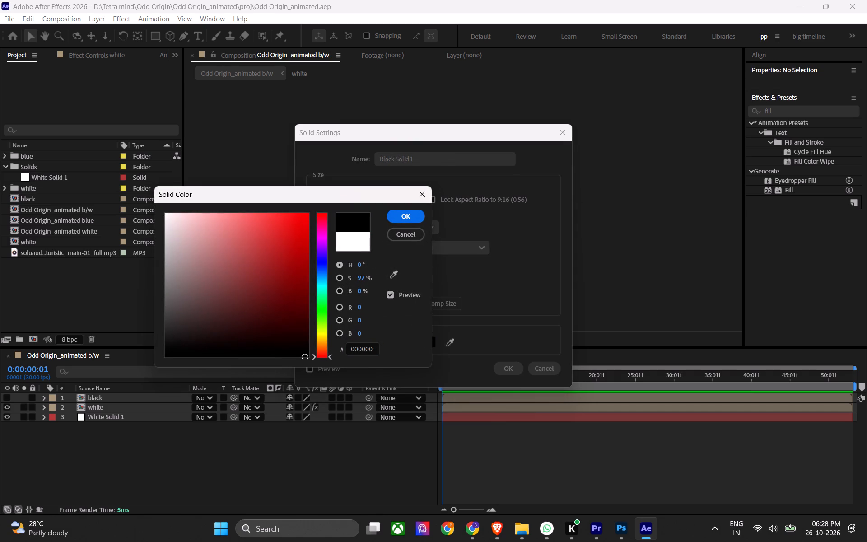
click(405, 217)
click(510, 368)
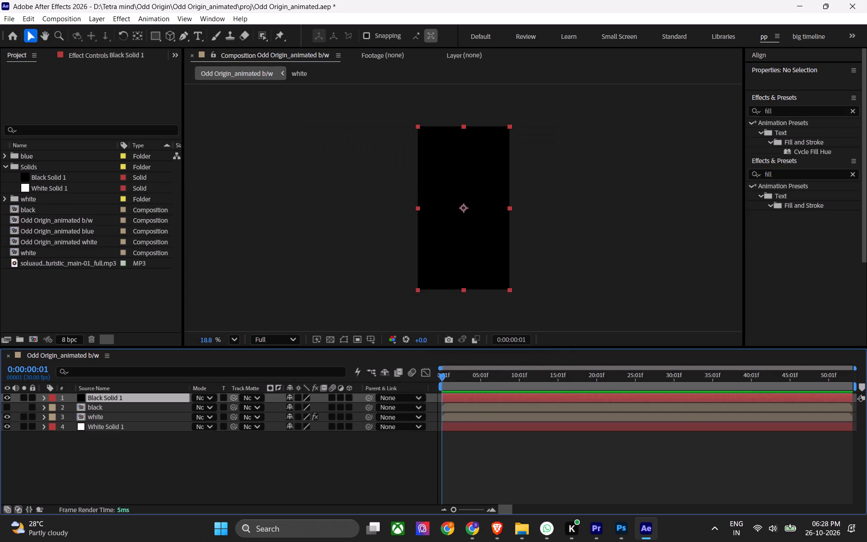
click(282, 477)
drag(165, 398, 164, 432)
click(398, 478)
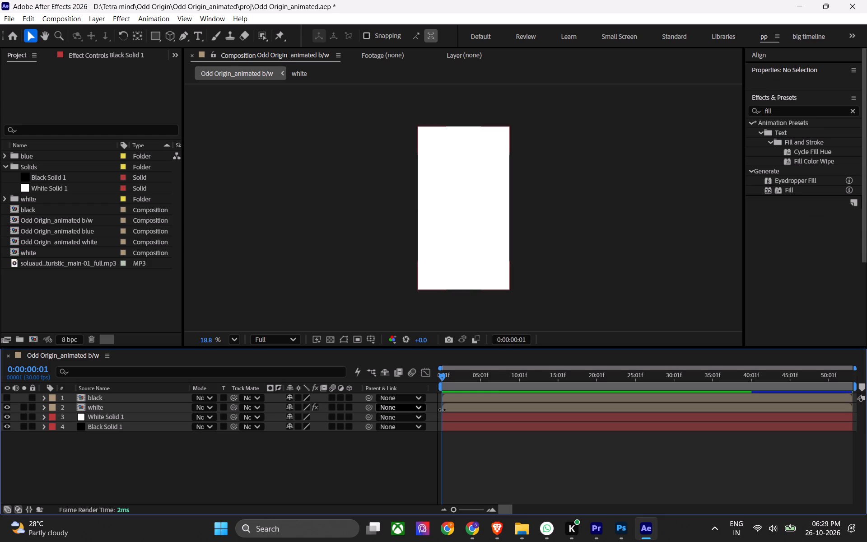
Trim White Solid 1 to end at 0:00:03:14, save the project and check the background change around the cut.
click(456, 369)
click(468, 380)
click(465, 414)
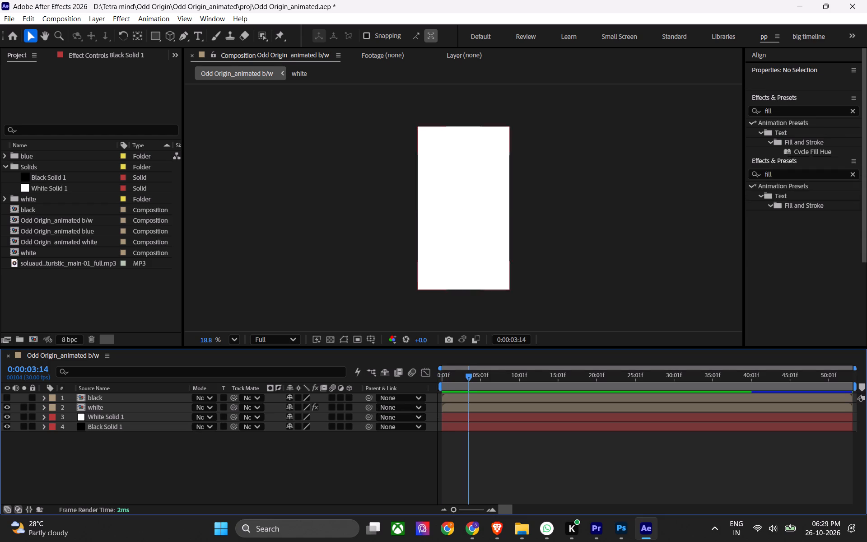
key(alt+bracketright)
key(ctrl+s)
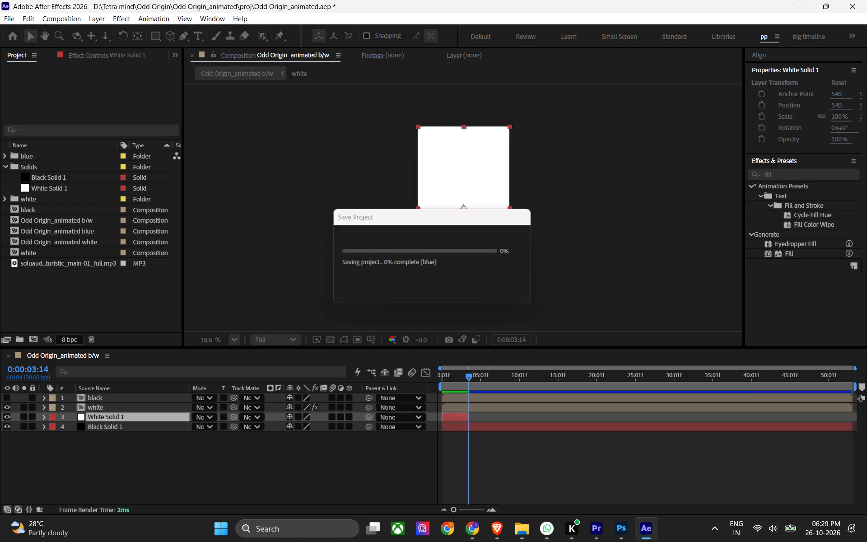
drag(485, 373, 480, 375)
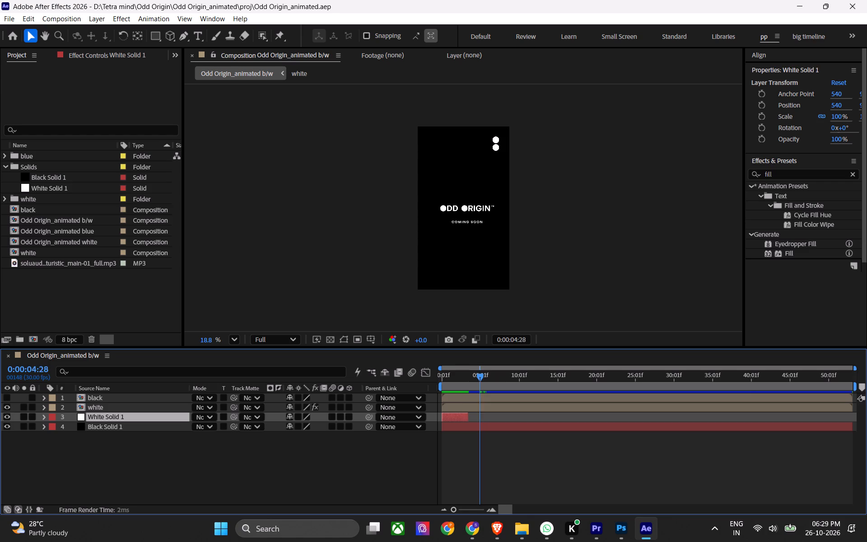
drag(480, 375, 461, 379)
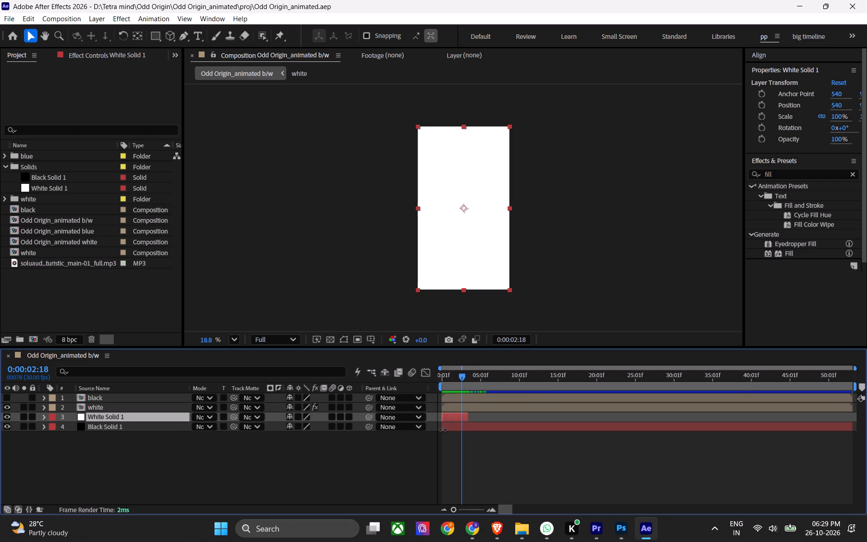
Move the white precomp beneath White Solid 1 in the stacking order.
drag(93, 407, 96, 416)
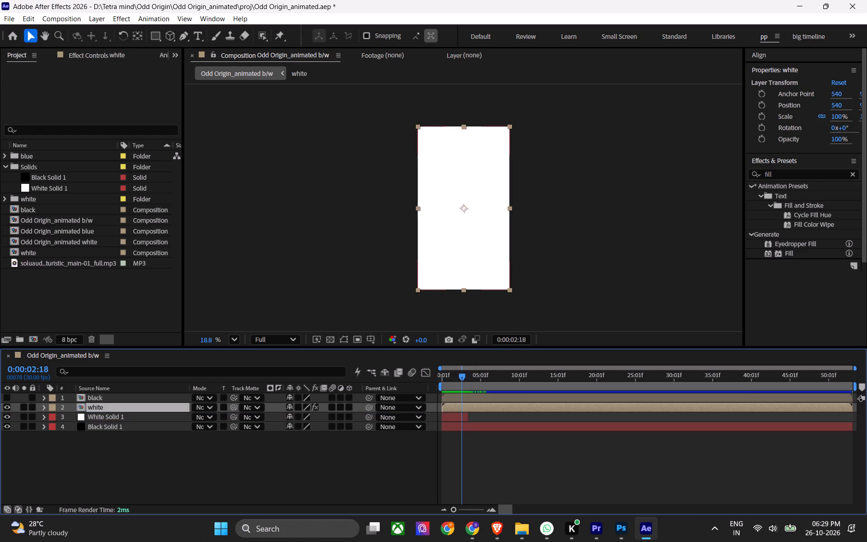
drag(126, 415, 125, 422)
click(249, 489)
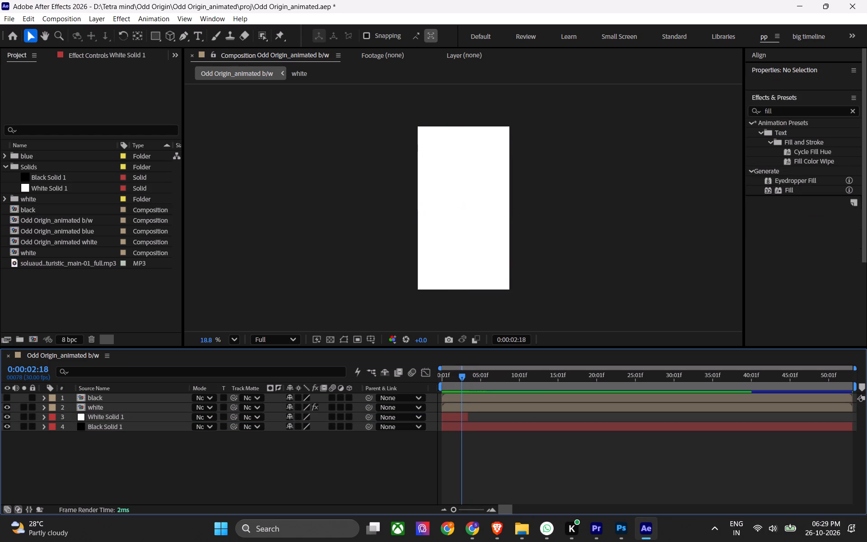
drag(160, 410, 159, 421)
click(396, 452)
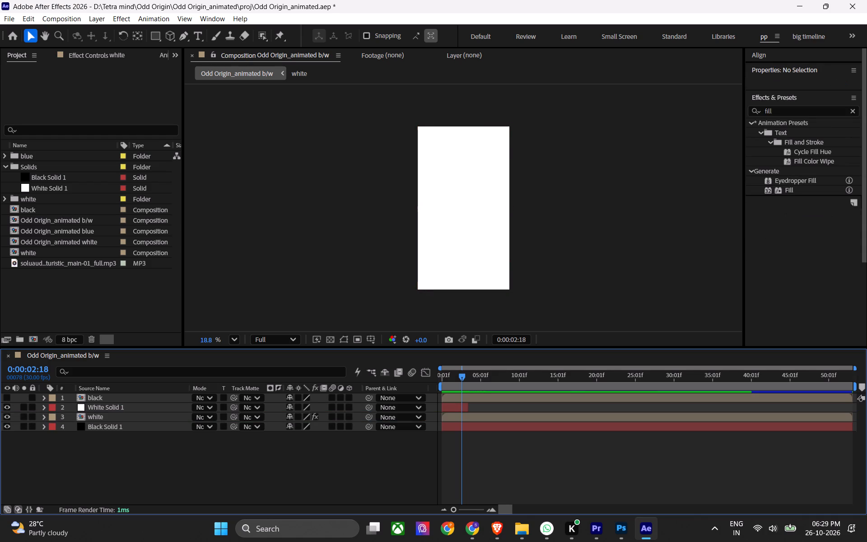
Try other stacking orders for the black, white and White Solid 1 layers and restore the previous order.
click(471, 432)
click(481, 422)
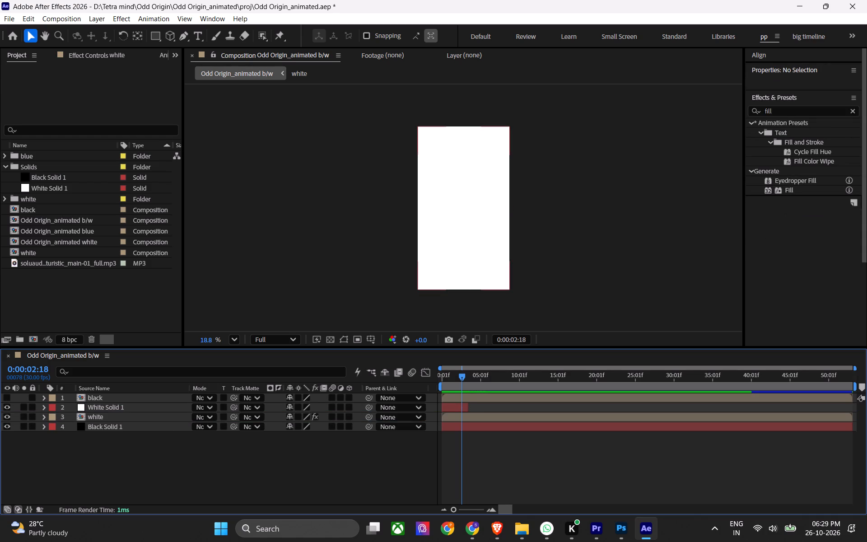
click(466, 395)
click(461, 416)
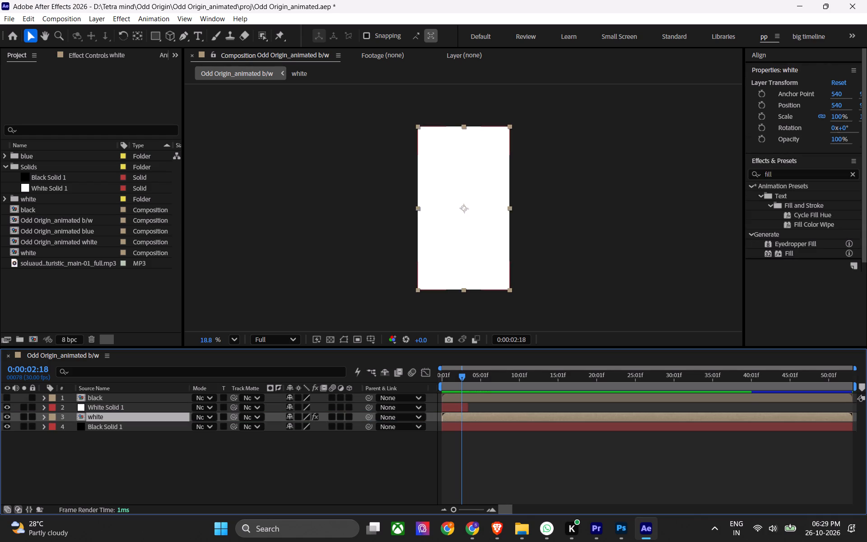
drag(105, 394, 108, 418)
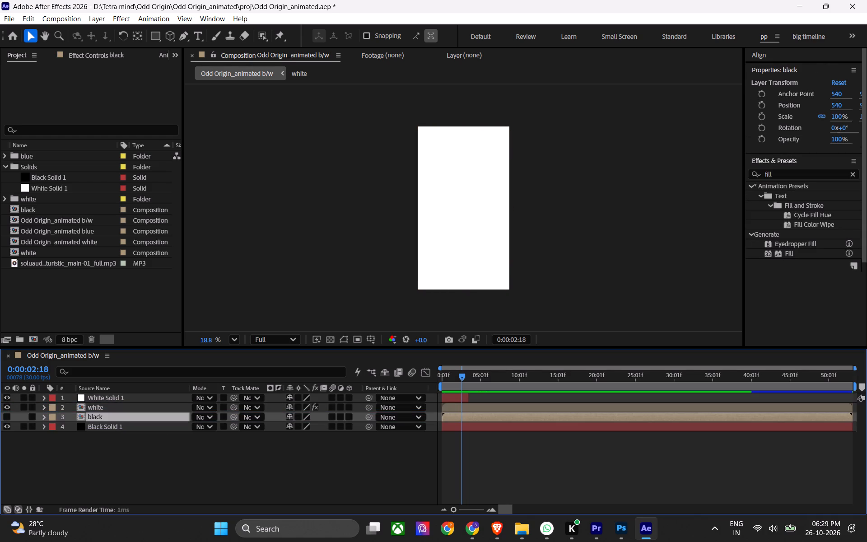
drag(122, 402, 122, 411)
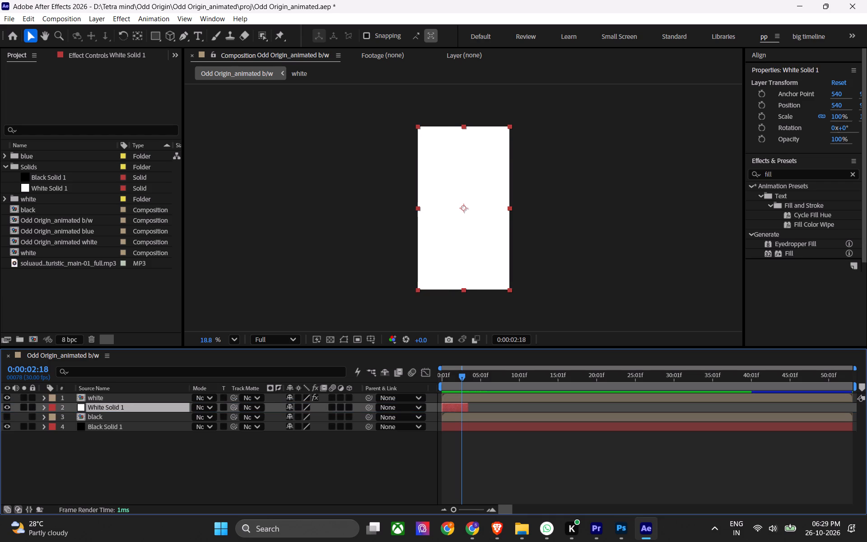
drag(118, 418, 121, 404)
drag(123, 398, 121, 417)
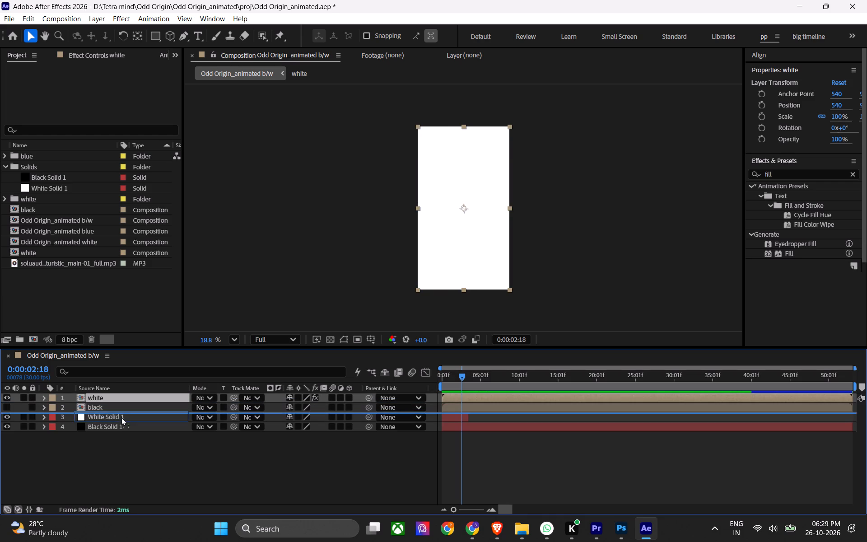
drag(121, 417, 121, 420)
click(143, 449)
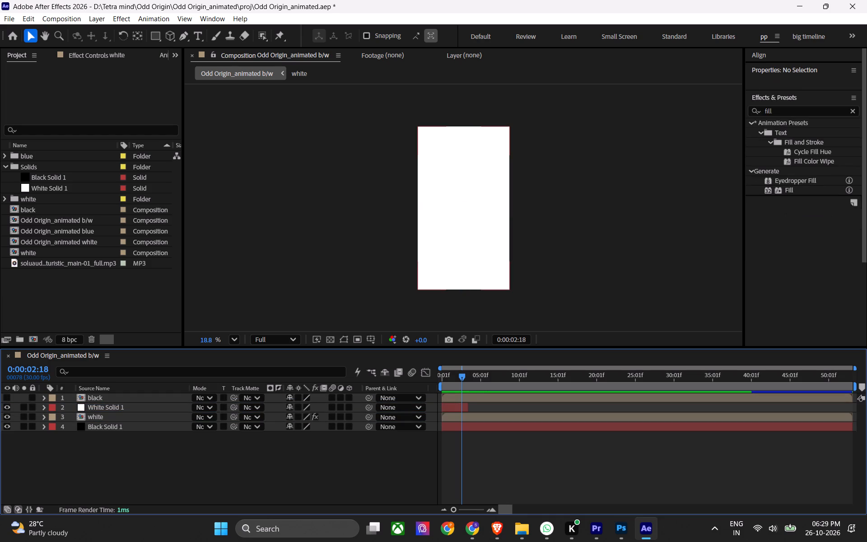
Make the black precomp layer visible again and save the project.
click(8, 398)
click(126, 471)
key(ctrl+s)
key(ctrl+s)
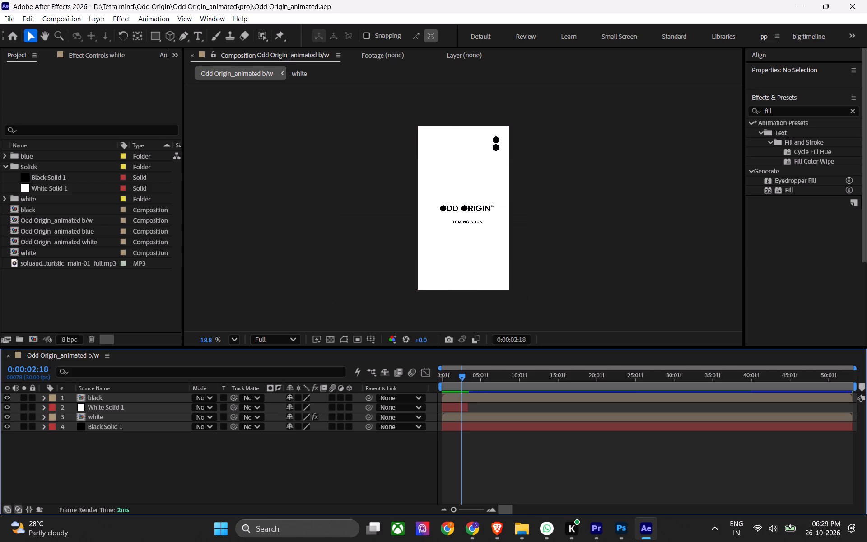
Trim the black layer so it ends together with White Solid 1 and save the project.
drag(466, 375, 474, 380)
click(466, 382)
click(465, 396)
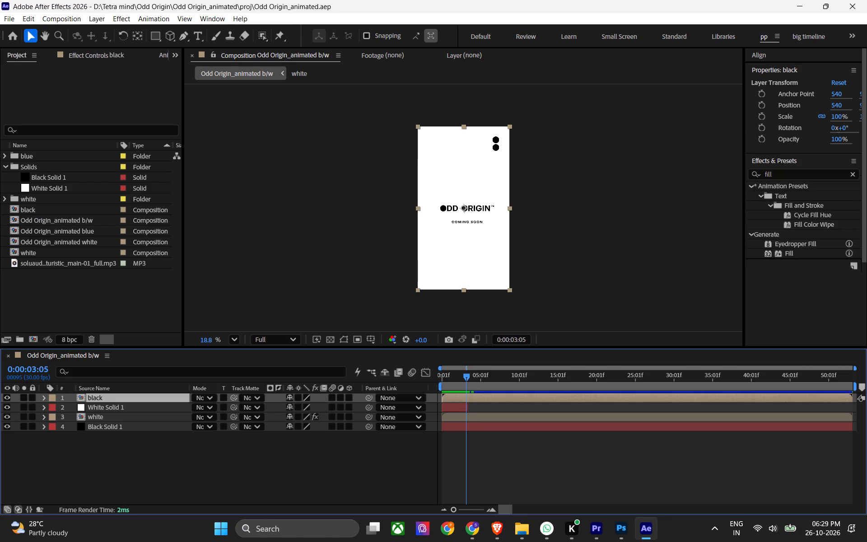
key(alt+bracketright)
key(ctrl+s)
click(482, 442)
alt+scroll(489, 431, up, 5)
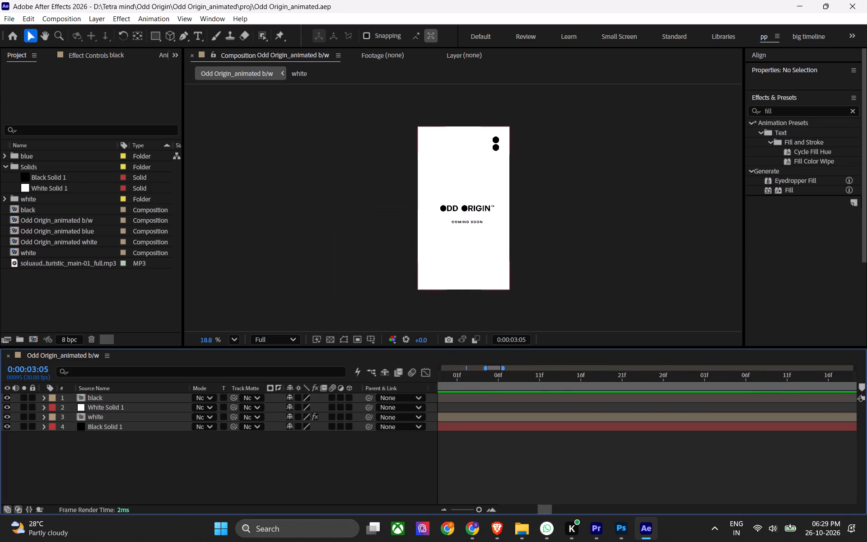
shift+scroll(524, 445, up, 20)
shift+scroll(524, 445, up, 9)
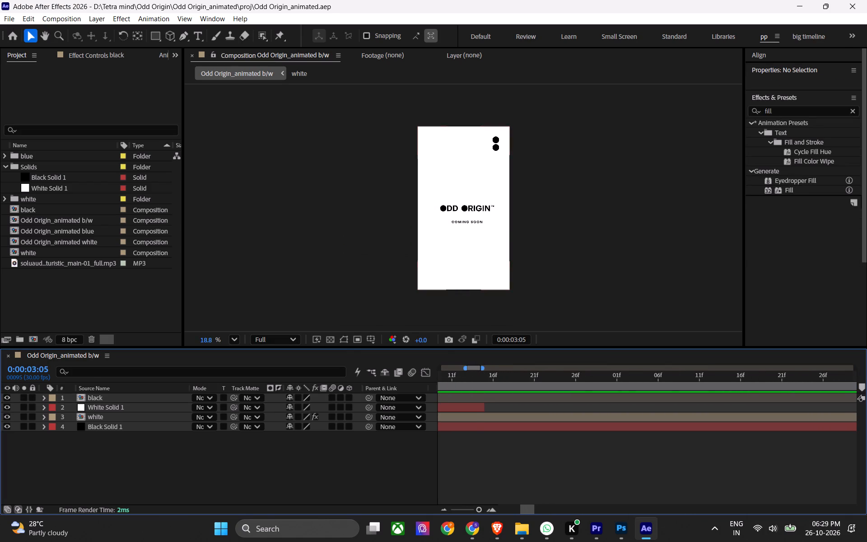
scroll(521, 421, up, 6)
shift+scroll(520, 419, up, 4)
drag(501, 398, 573, 421)
alt+scroll(575, 412, up, 6)
shift+scroll(518, 408, up, 7)
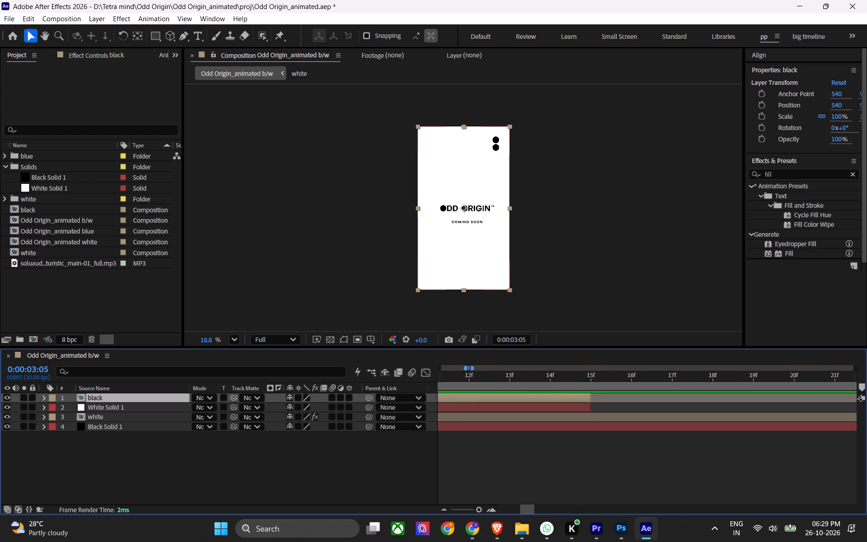
alt+scroll(548, 415, down, 7)
key(ctrl+s)
Trim the white and Black Solid 1 layers to end around 0:00:03:05 and save the project.
click(503, 438)
click(500, 416)
shift+click(506, 429)
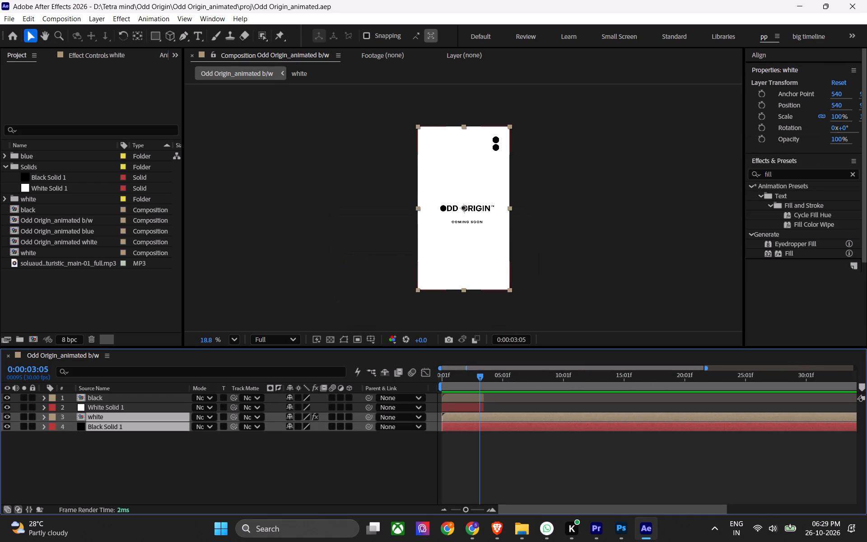
key(alt+bracketright)
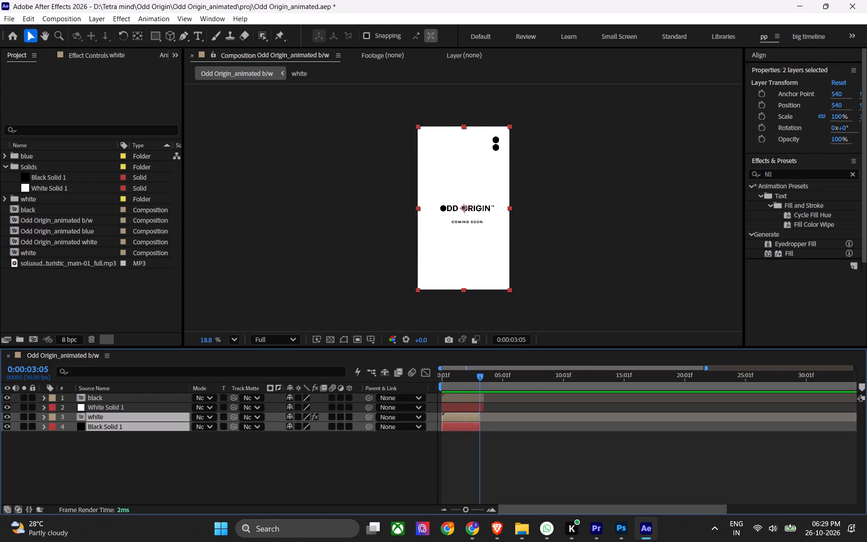
key(ctrl+s)
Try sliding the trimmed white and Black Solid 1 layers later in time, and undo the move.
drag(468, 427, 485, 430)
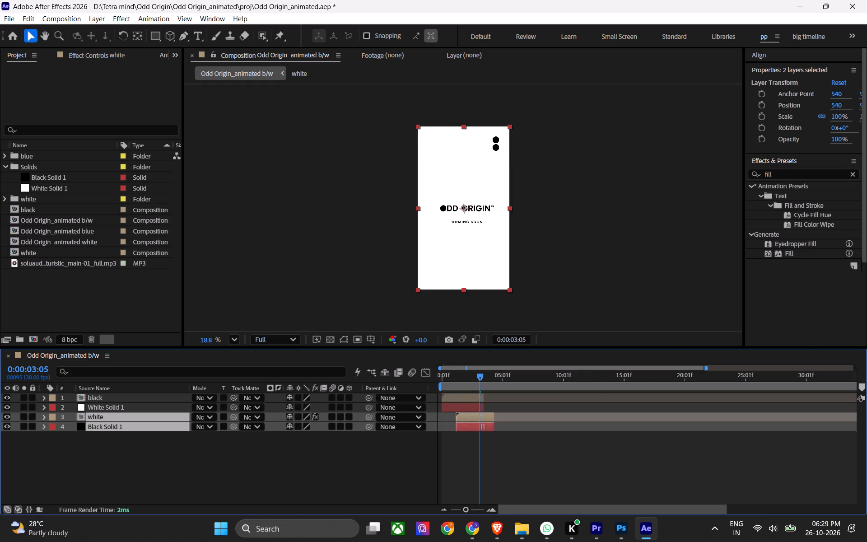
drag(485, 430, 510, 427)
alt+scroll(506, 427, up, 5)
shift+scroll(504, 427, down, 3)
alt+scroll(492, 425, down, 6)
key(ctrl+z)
Extend the ends of the white and Black Solid 1 layers to match the black and White Solid 1 layers, and save.
alt+scroll(471, 425, up, 6)
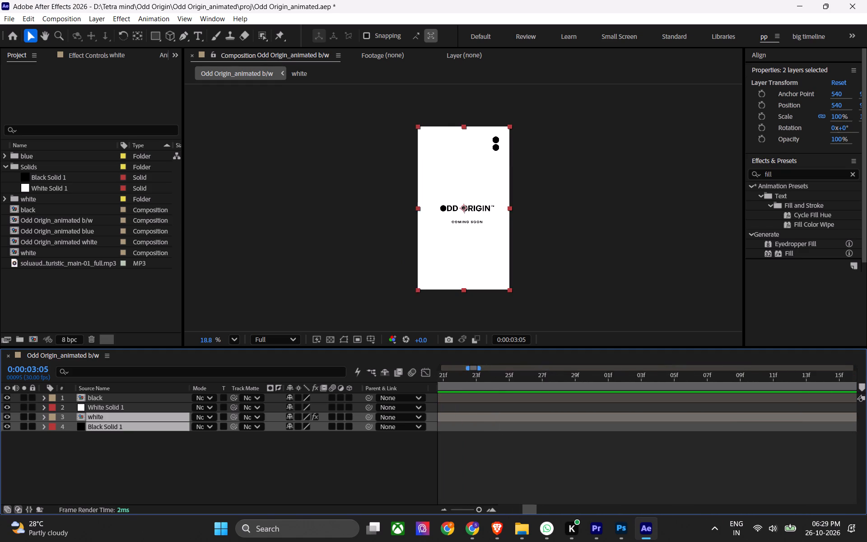
shift+scroll(484, 425, up, 12)
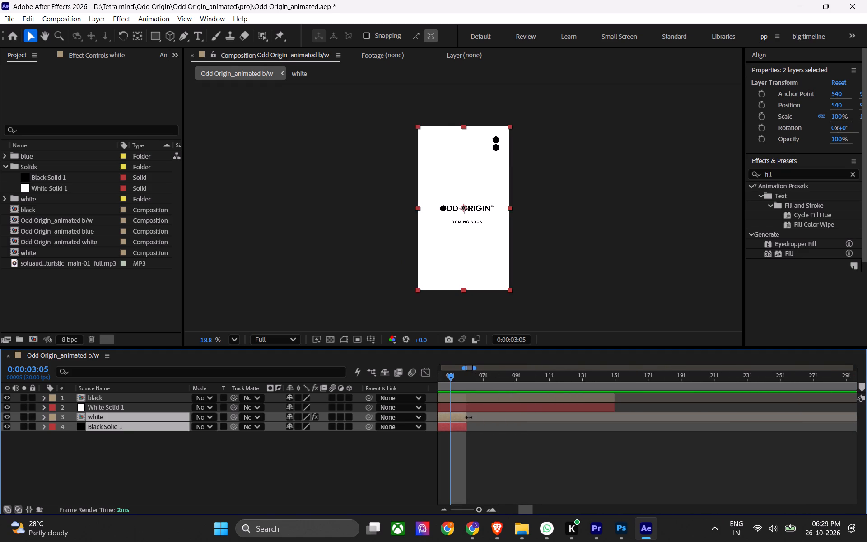
drag(469, 417, 620, 425)
alt+scroll(587, 431, down, 6)
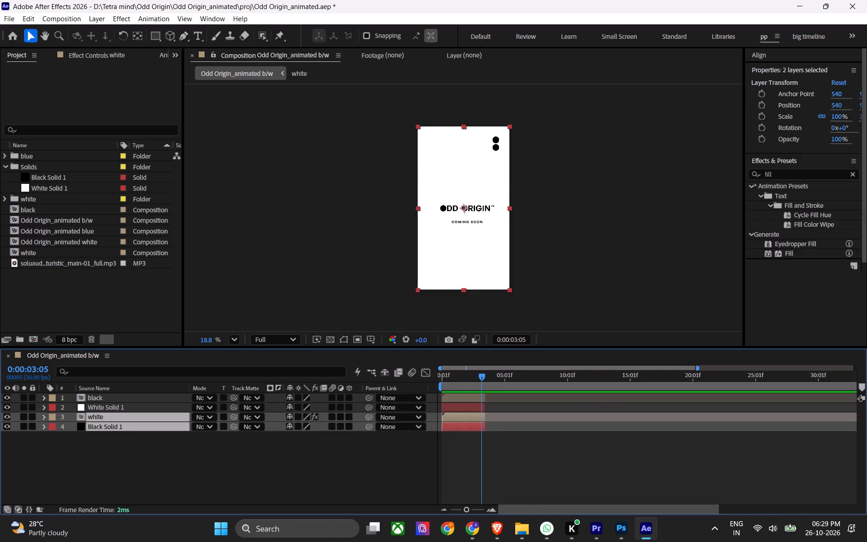
click(527, 461)
key(ctrl+s)
alt+scroll(268, 464, down, 2)
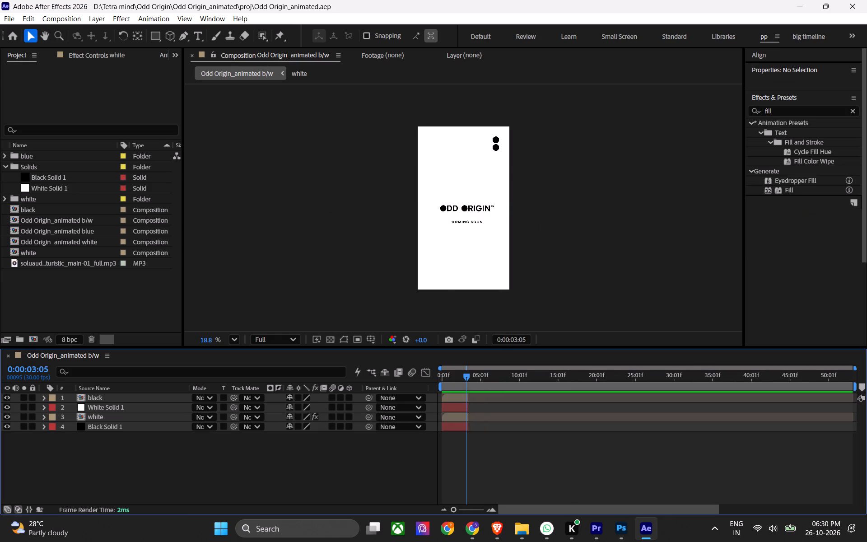
key(ctrl+s)
Move the white and Black Solid 1 layers together to the top of the stacking order.
click(130, 421)
shift+click(130, 429)
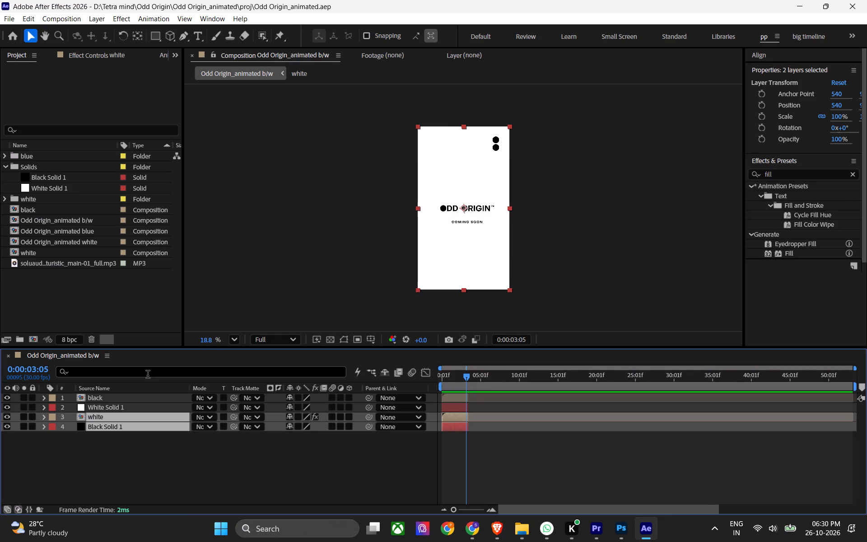
key(ctrl+bracketright)
key(ctrl+bracketright)
key(ctrl+bracketright)
key(ctrl+bracketright)
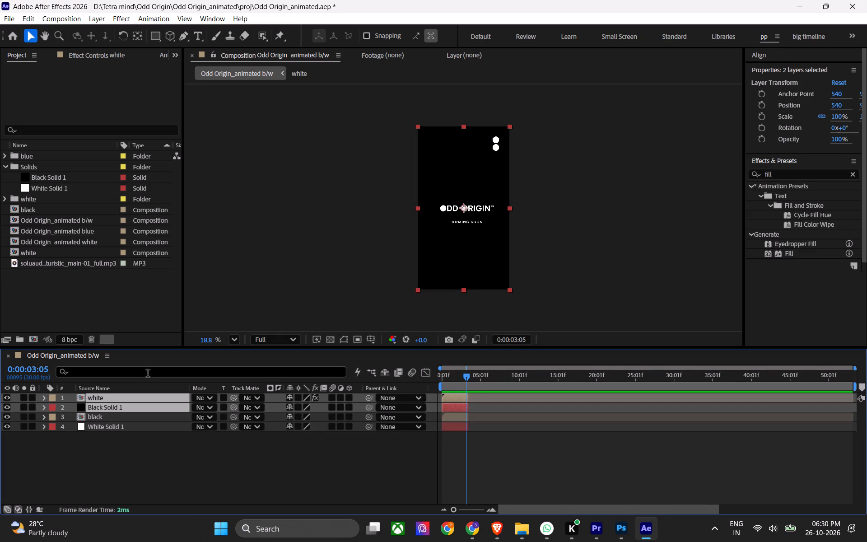
Slide the white and Black Solid 1 layers to start directly after the black and White Solid 1 layers end, and save.
alt+scroll(433, 403, up, 3)
shift+scroll(458, 410, up, 4)
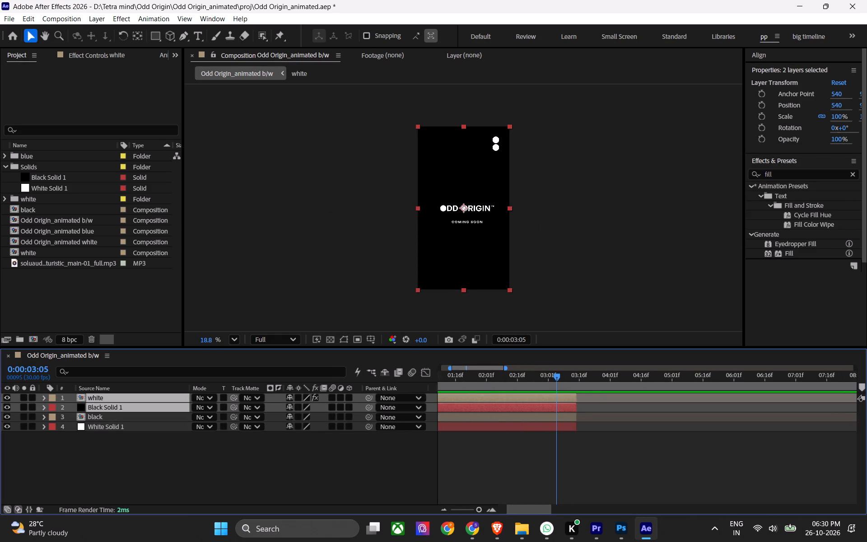
drag(459, 401, 672, 410)
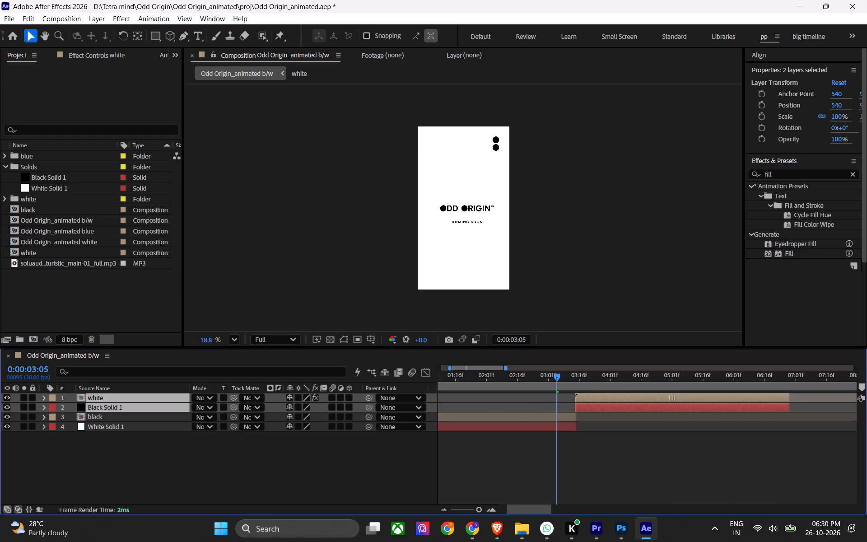
drag(672, 410, 673, 410)
alt+scroll(576, 418, up, 2)
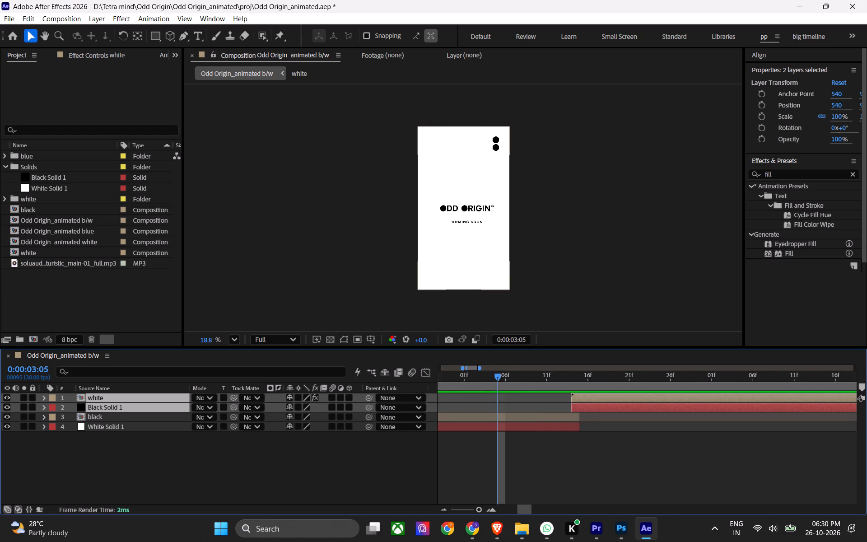
drag(583, 407, 592, 410)
alt+scroll(565, 423, down, 7)
key(ctrl+s)
ctrl+click(481, 455)
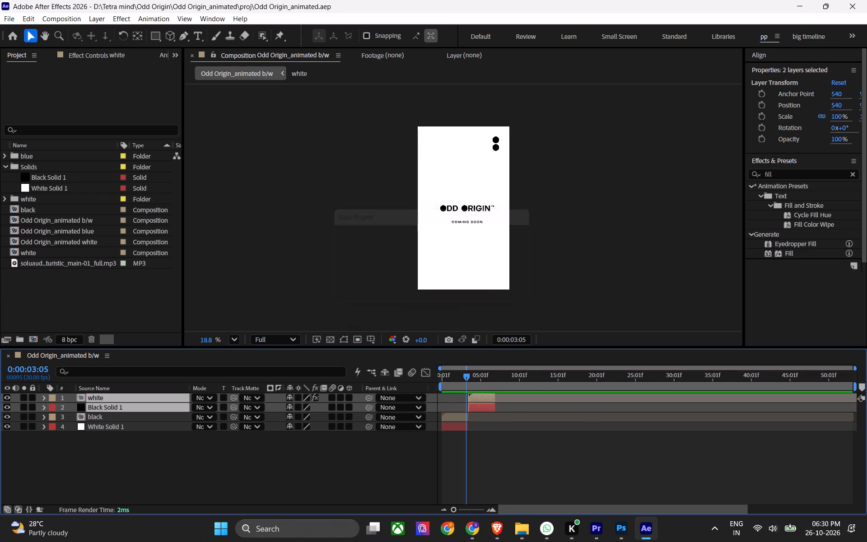
Preview and scrub Odd Origin_animated b/w to check the switch from the black layers to the white layers, saving the project along the way.
drag(473, 378, 463, 383)
click(493, 444)
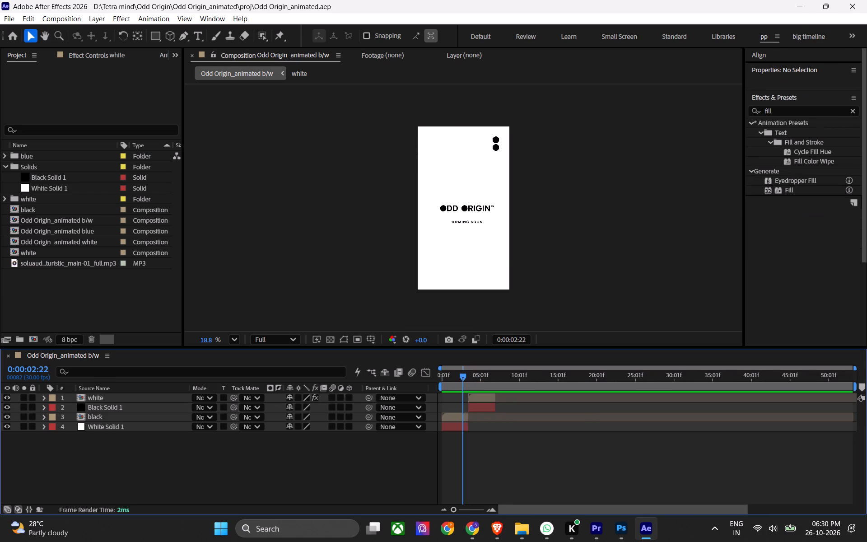
key(ctrl+s)
drag(462, 378, 424, 382)
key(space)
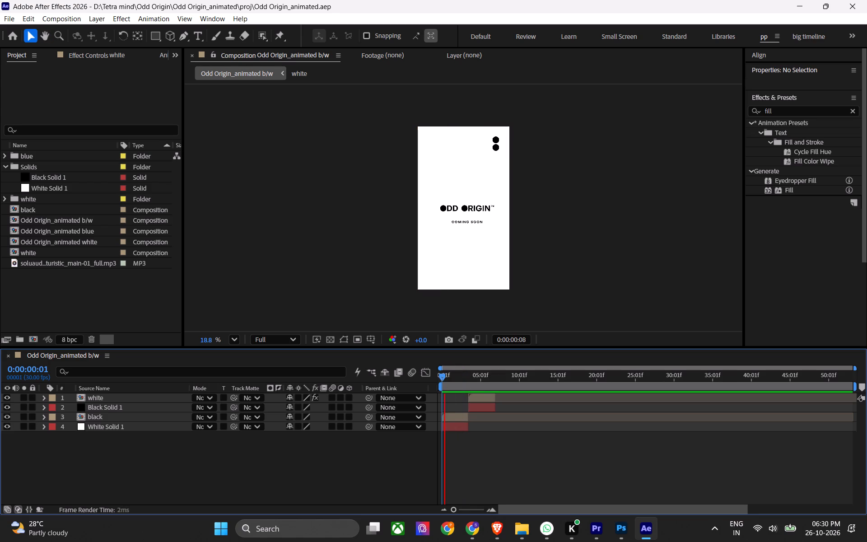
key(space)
key(ctrl+s)
drag(451, 375, 469, 381)
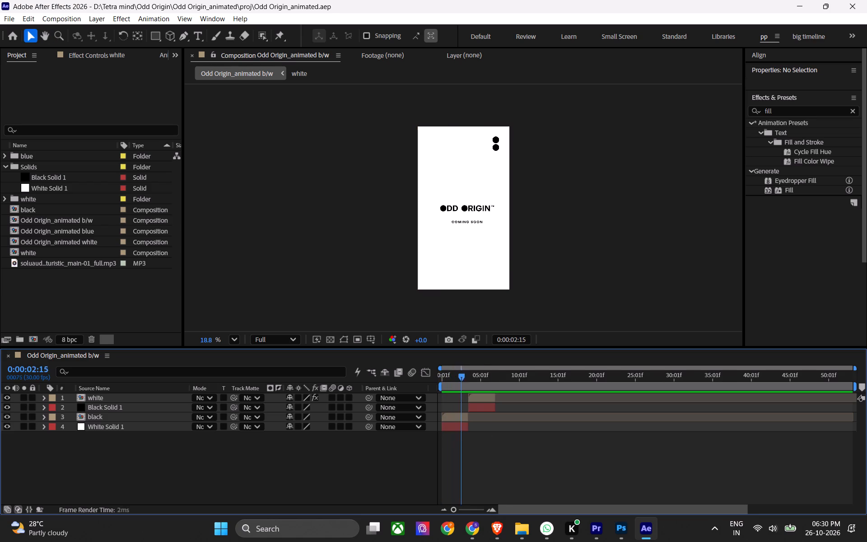
drag(469, 381, 478, 401)
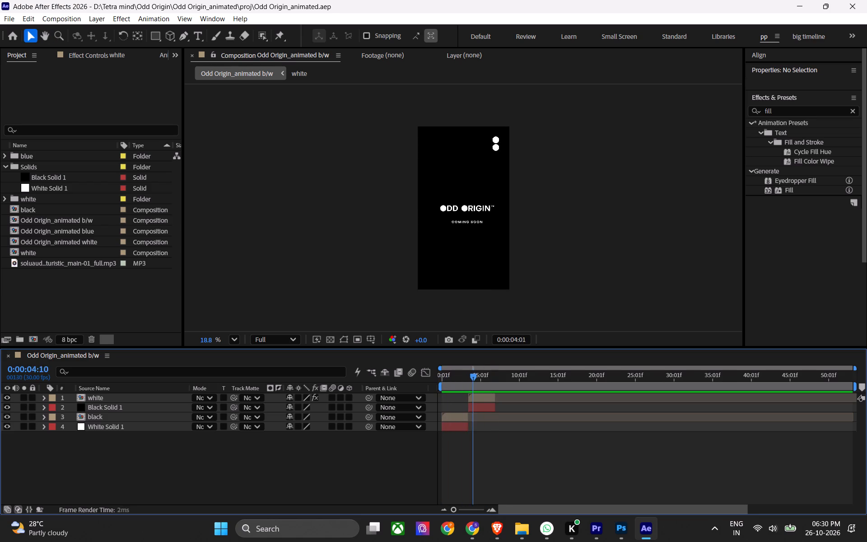
drag(478, 401, 487, 419)
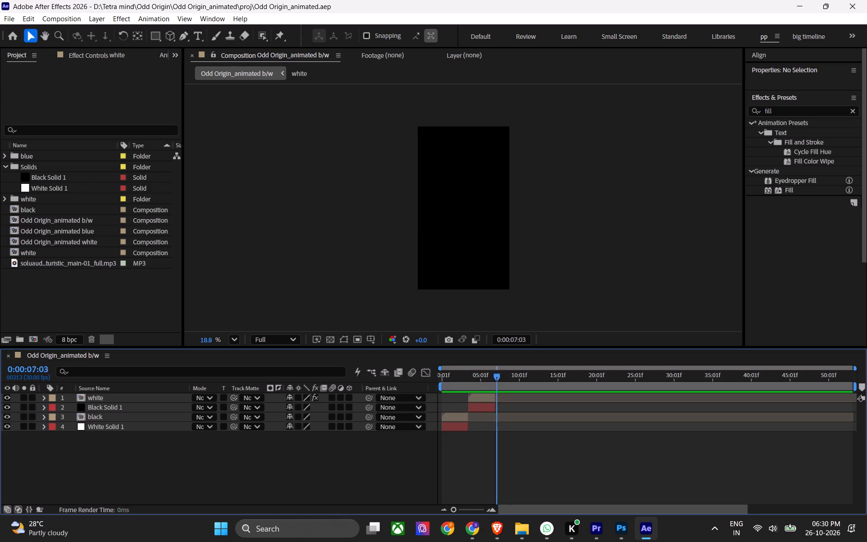
drag(487, 419, 467, 424)
click(481, 468)
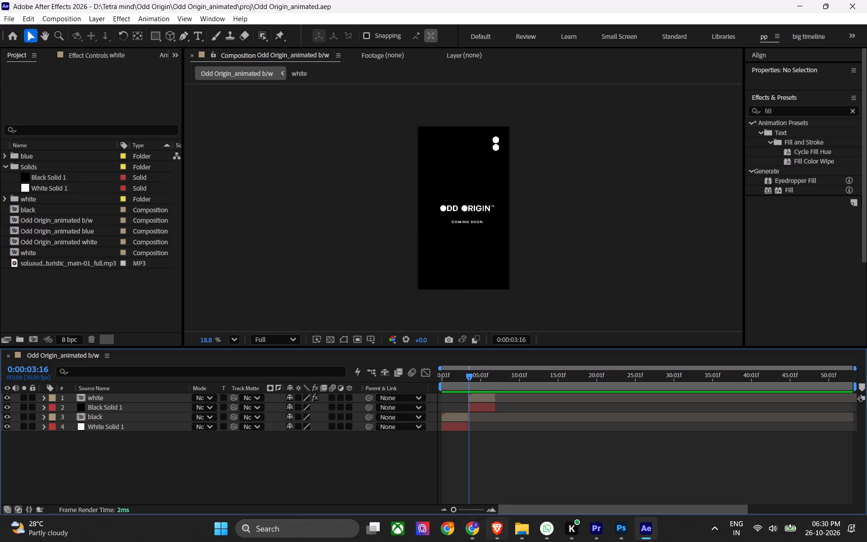
Switch to the Chrome window with the Pinterest fabric texture search and close that window.
click(475, 528)
click(866, 0)
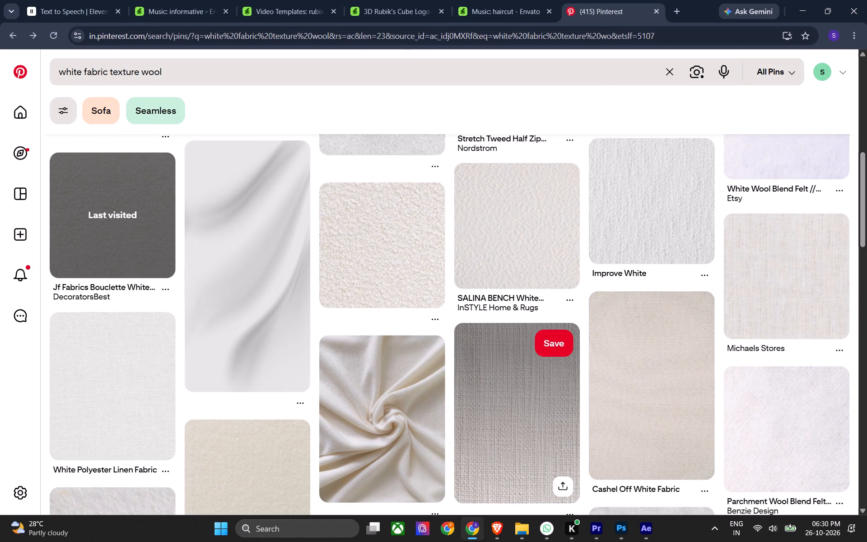
Switch to the other Chrome window and view the 7-day overview in the Vireels creator Studio.
click(447, 520)
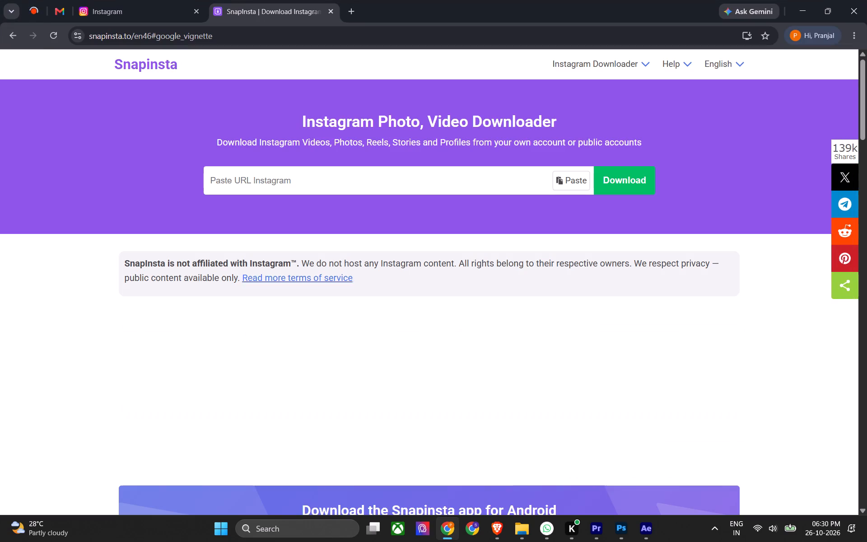
click(27, 2)
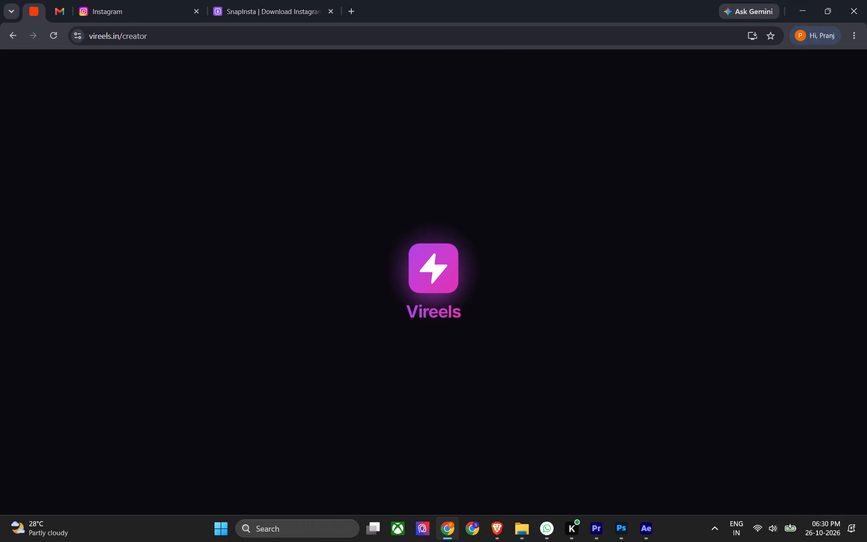
click(781, 532)
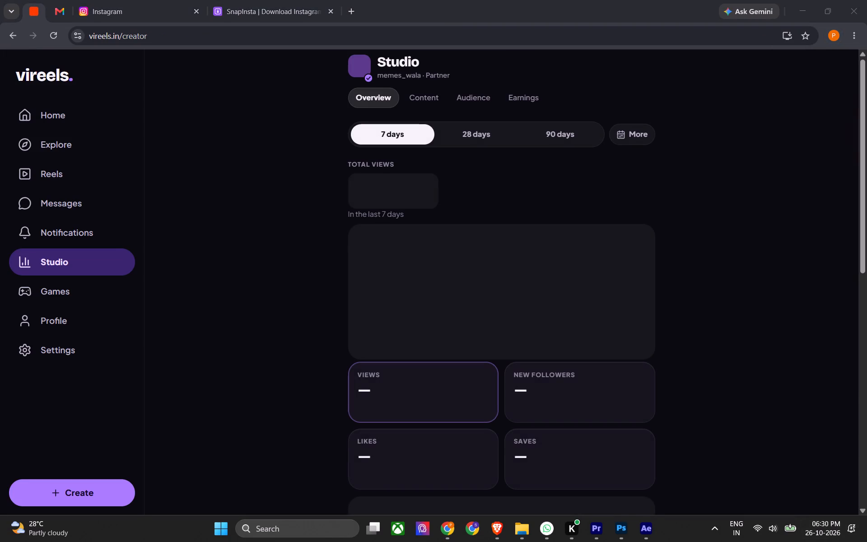
click(766, 338)
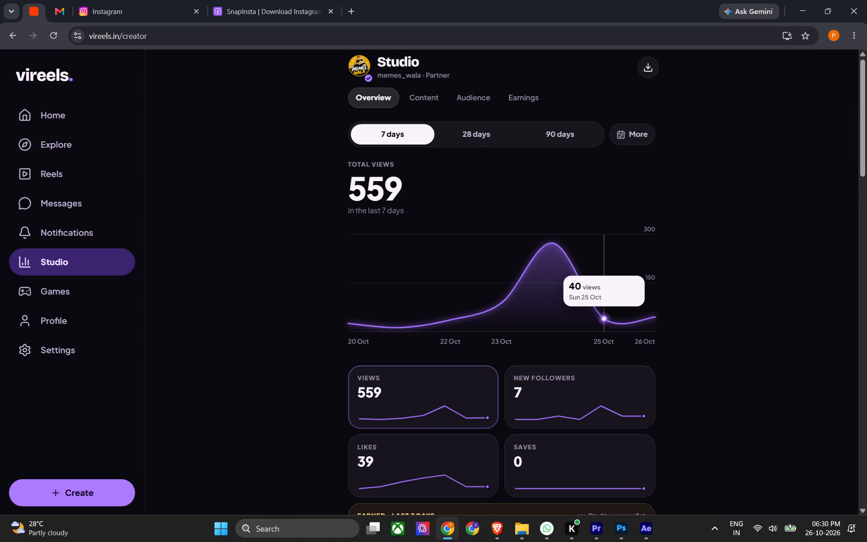
Open the Vireels messages inbox.
click(65, 203)
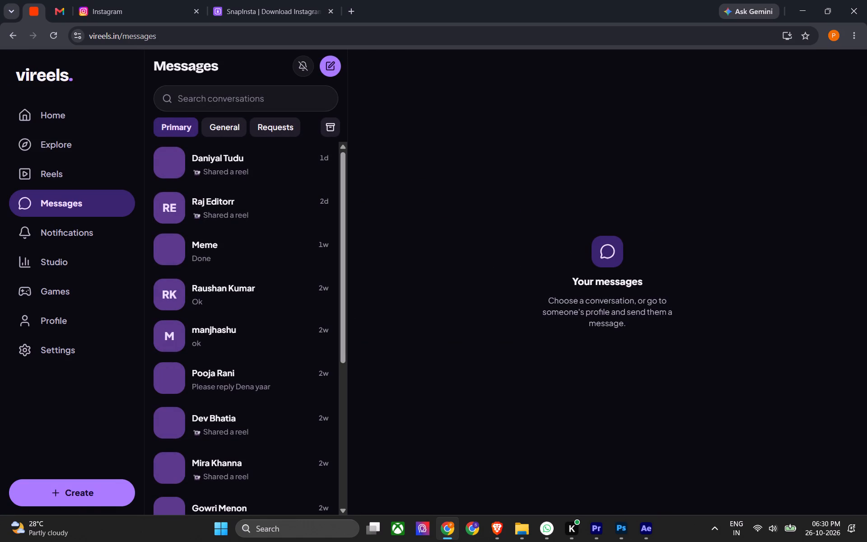
Look through the Vireels notifications and the reels on the memes_wala profile in Chrome, and return to After Effects.
click(74, 228)
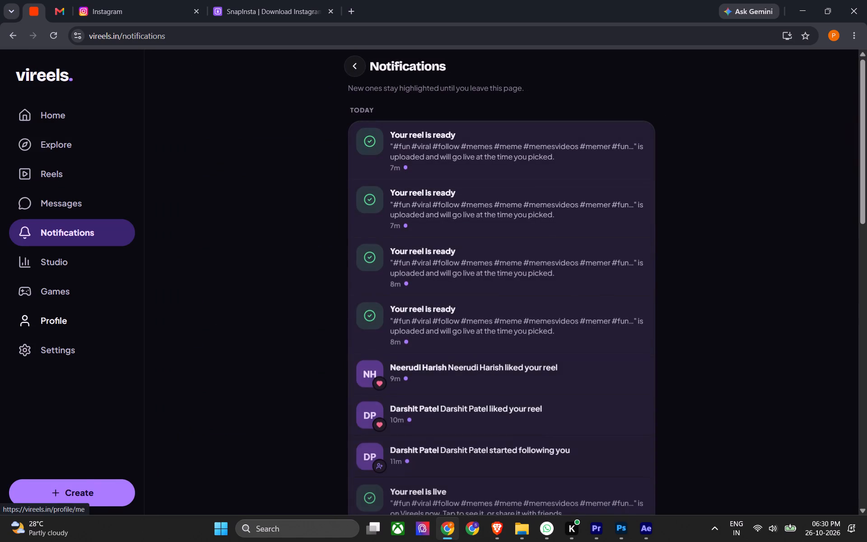
click(73, 328)
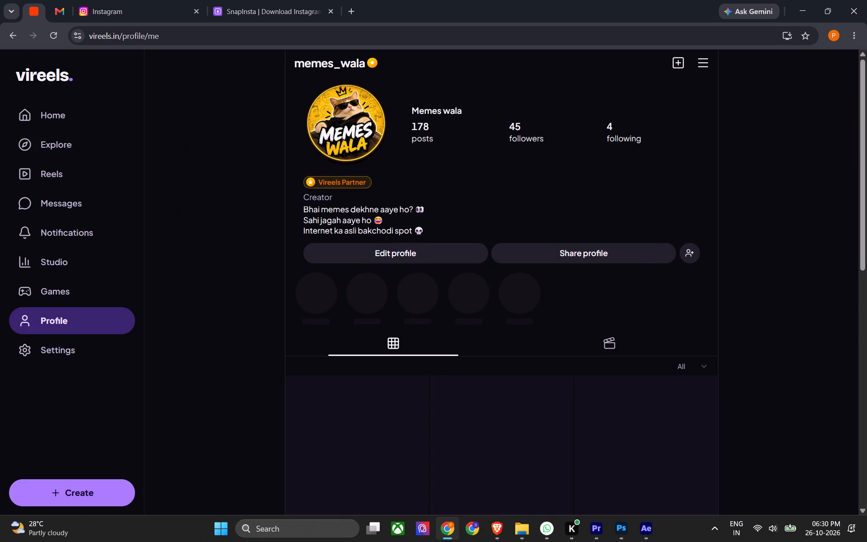
click(608, 345)
scroll(608, 336, down, 4)
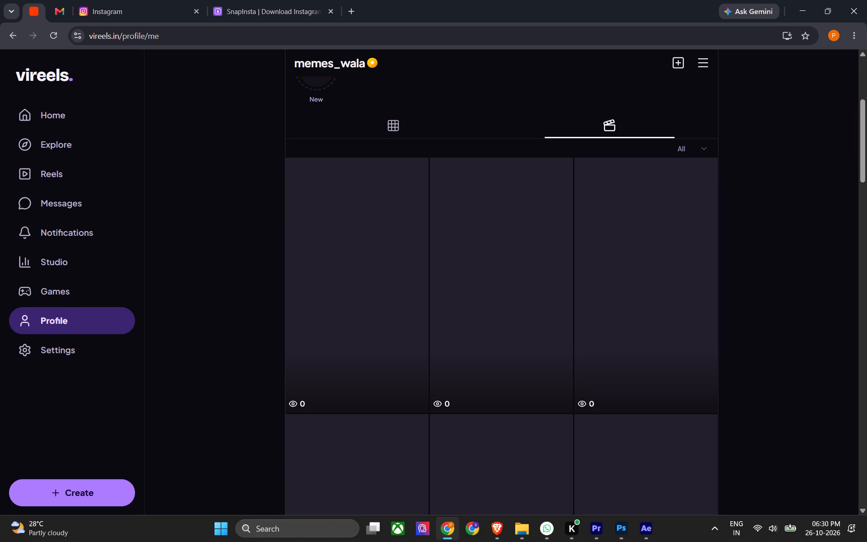
scroll(571, 318, down, 6)
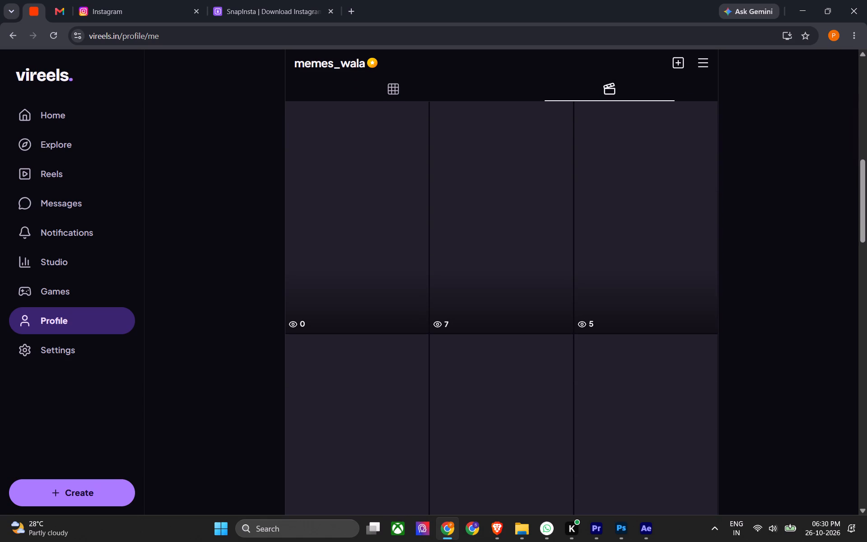
scroll(571, 321, down, 5)
scroll(571, 321, up, 6)
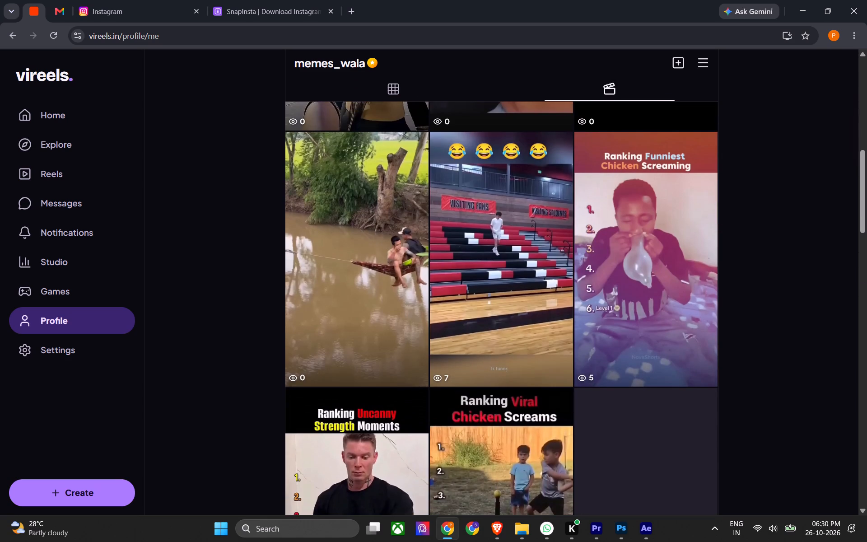
scroll(571, 321, down, 6)
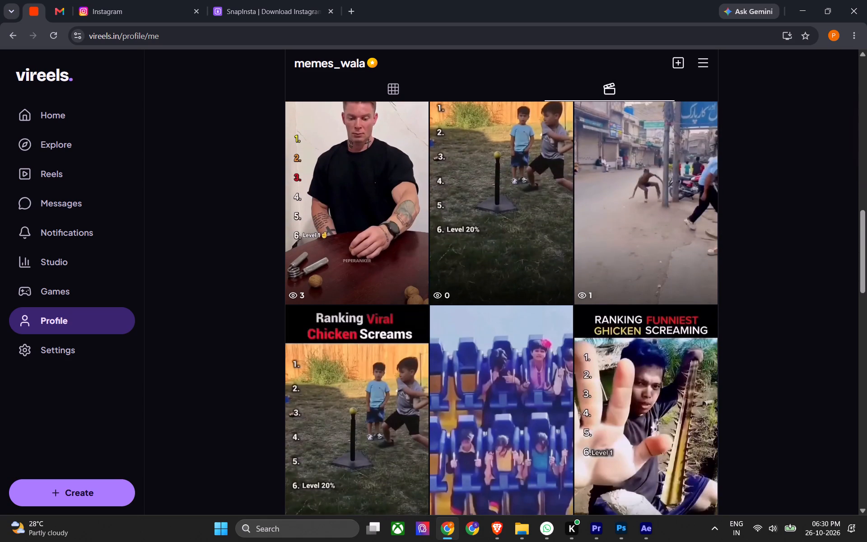
scroll(571, 321, down, 3)
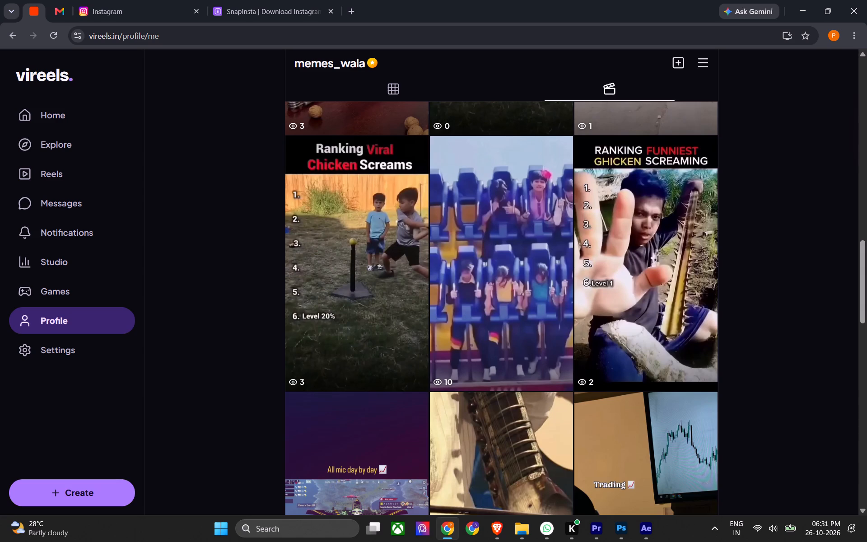
scroll(571, 321, down, 3)
scroll(571, 321, up, 3)
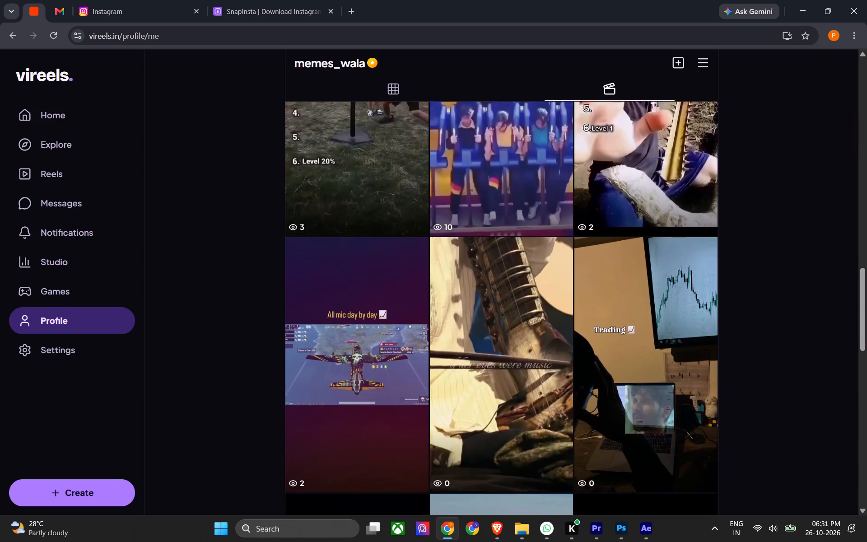
scroll(571, 321, up, 3)
click(866, 5)
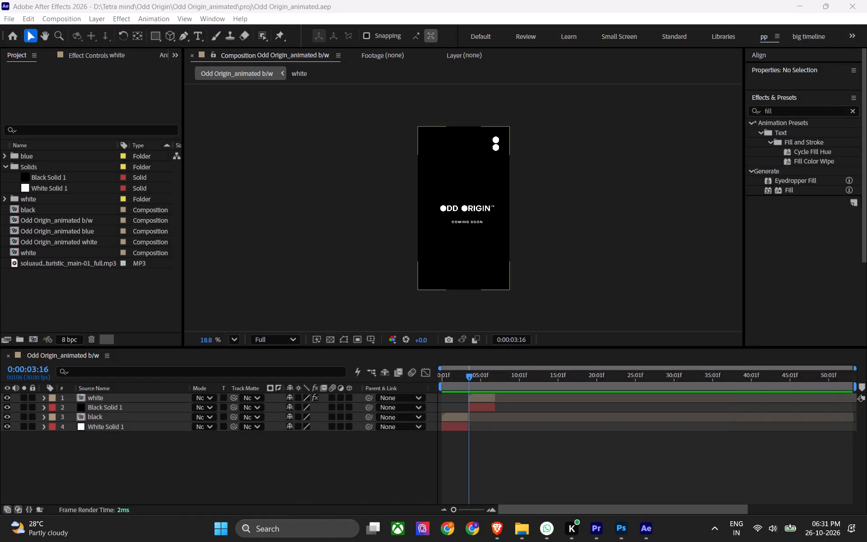
click(558, 461)
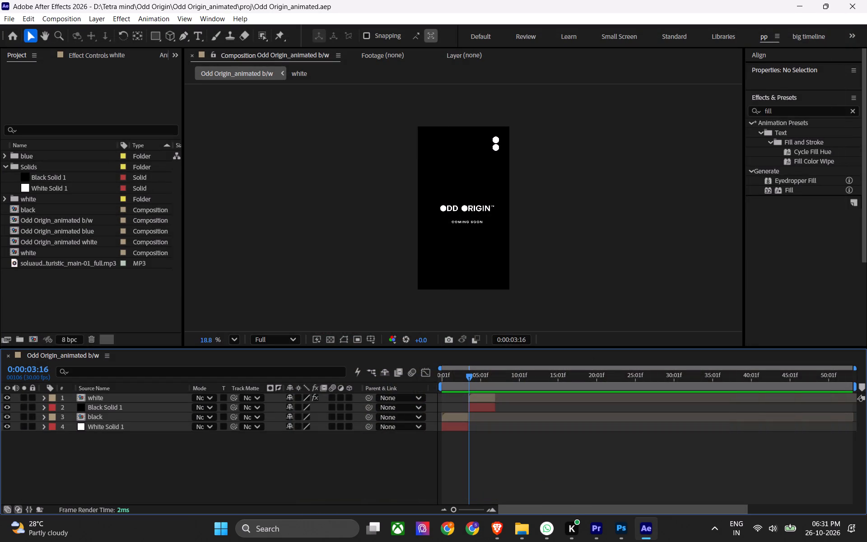
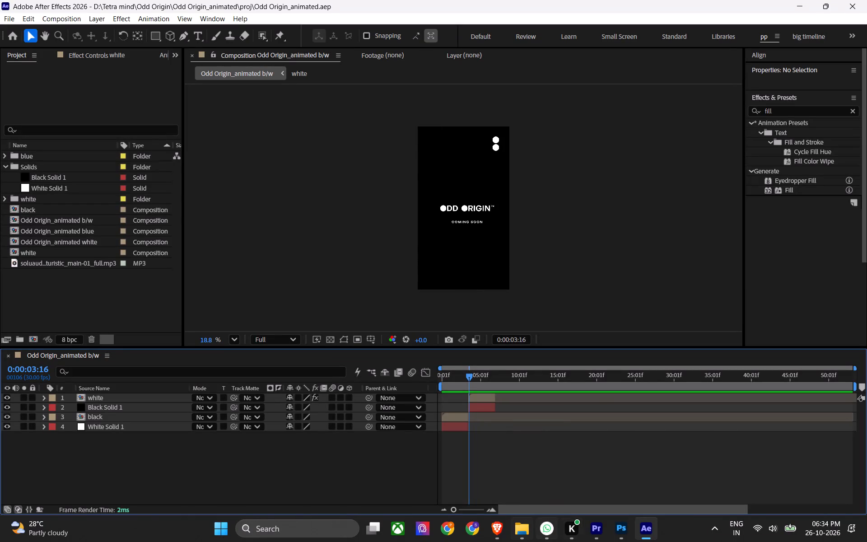
Switch to Brave, search the web for "logo motion" in a new tab, and open the Logo Motion site at logomotion.design.
click(504, 527)
click(734, 9)
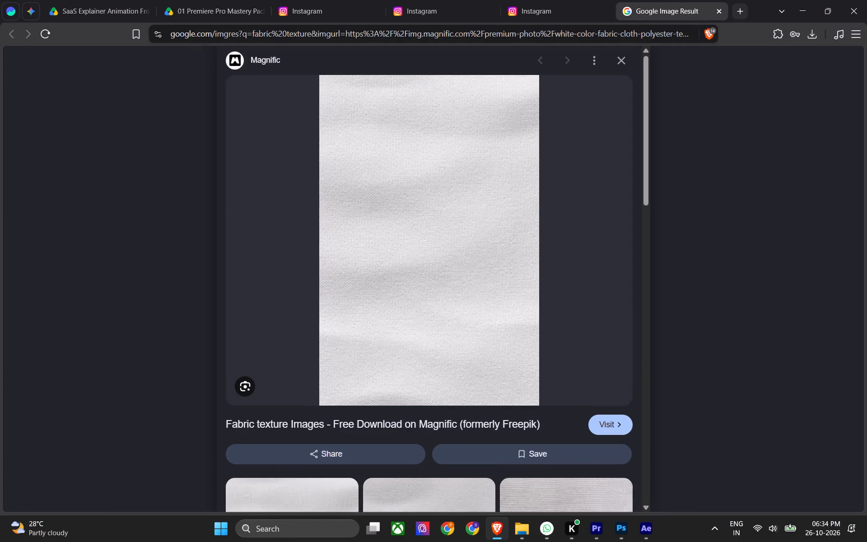
text(logo m)
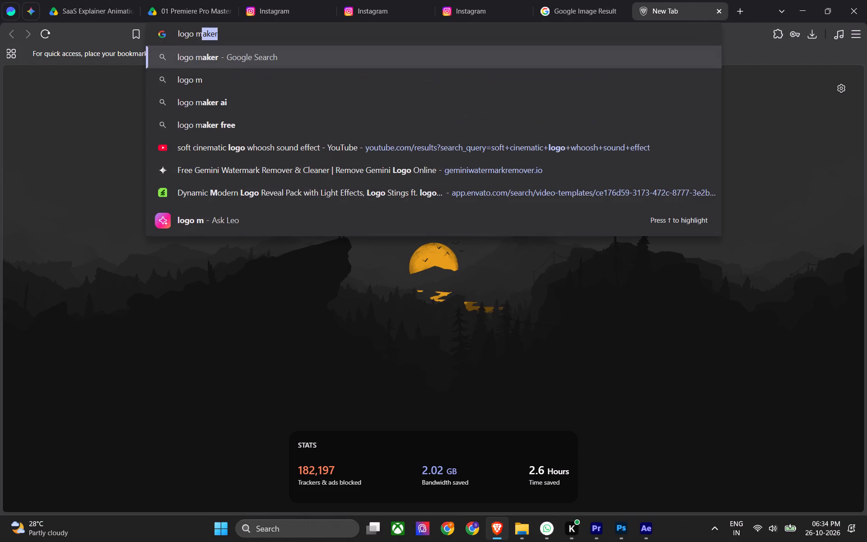
text(otion)
key(Return)
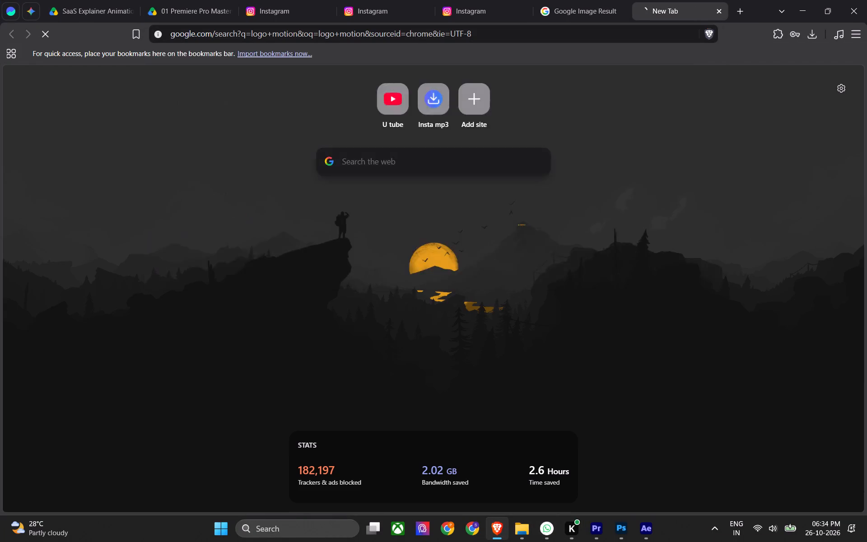
click(297, 173)
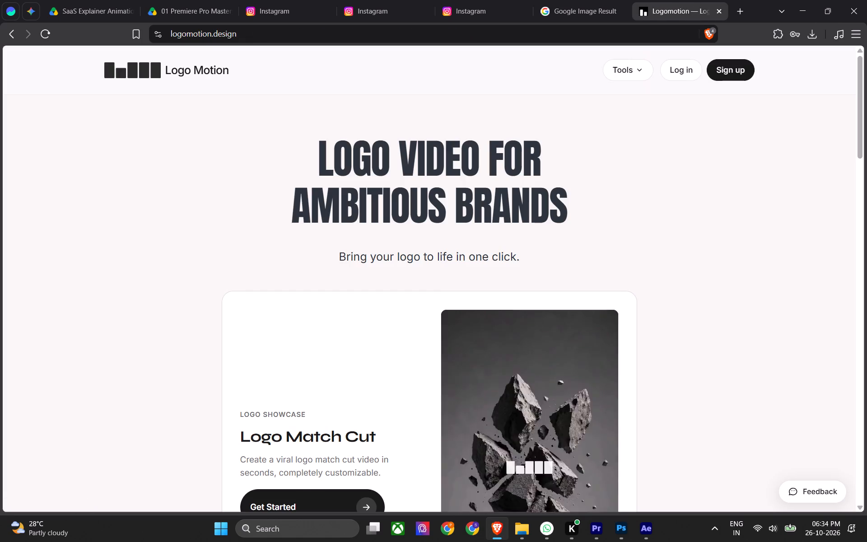
Look through the Logo Motion homepage, examining its logo video styles, tutorial and use cases.
scroll(278, 250, down, 3)
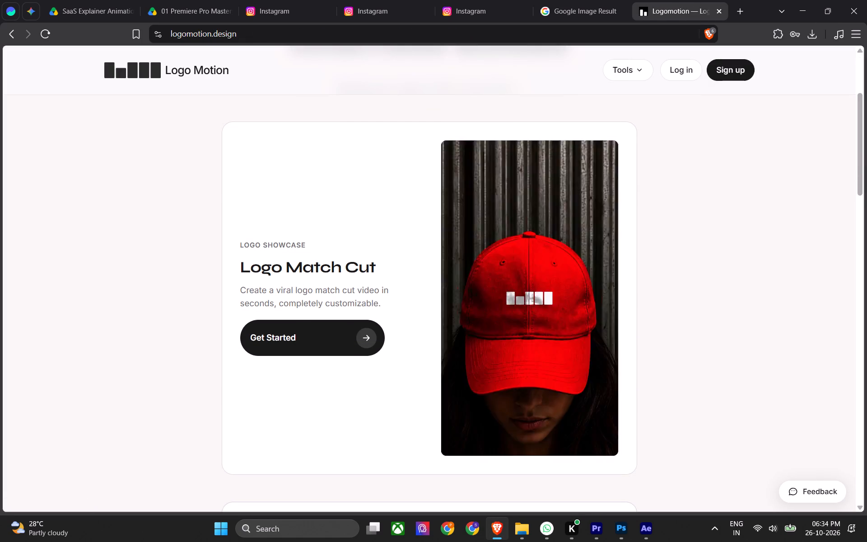
scroll(157, 299, down, 7)
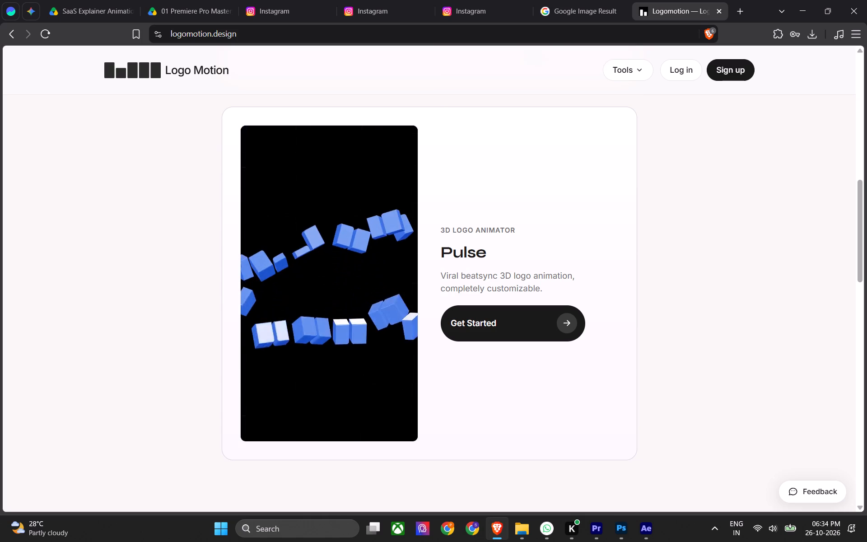
scroll(170, 290, down, 4)
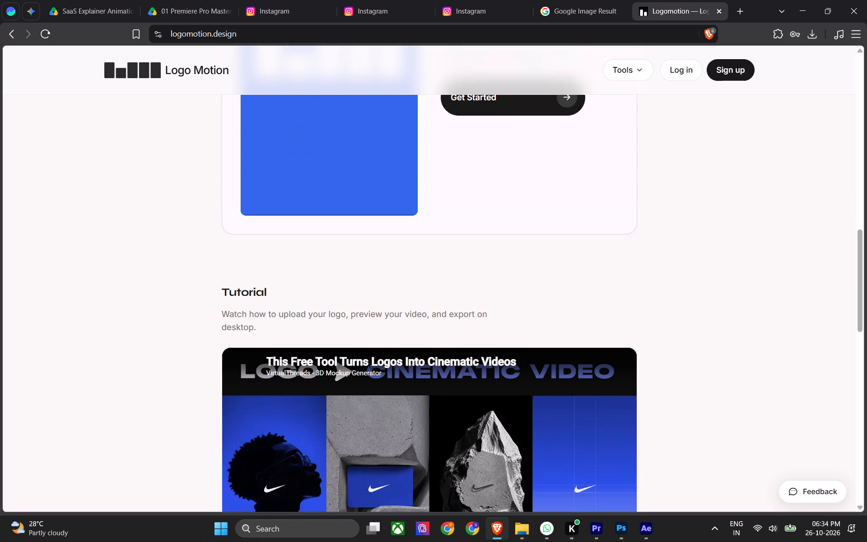
scroll(170, 289, down, 10)
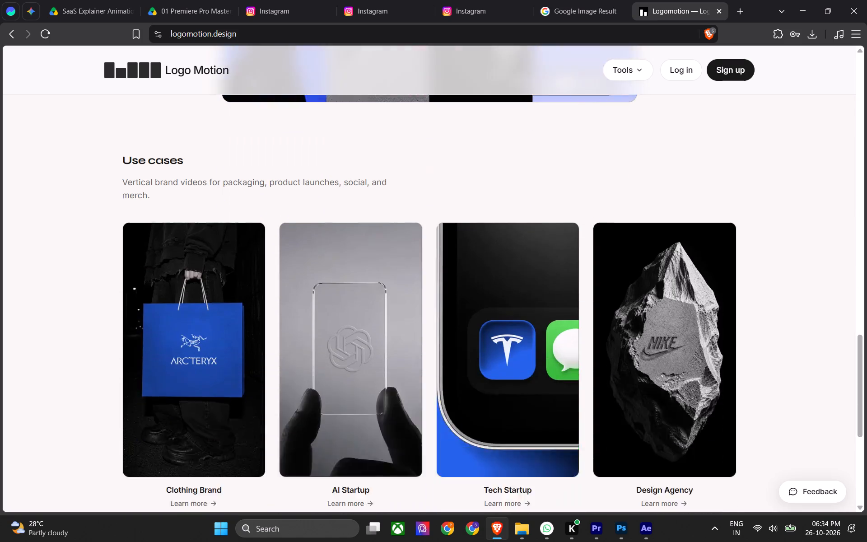
scroll(171, 285, up, 20)
scroll(171, 285, up, 4)
scroll(60, 447, up, 4)
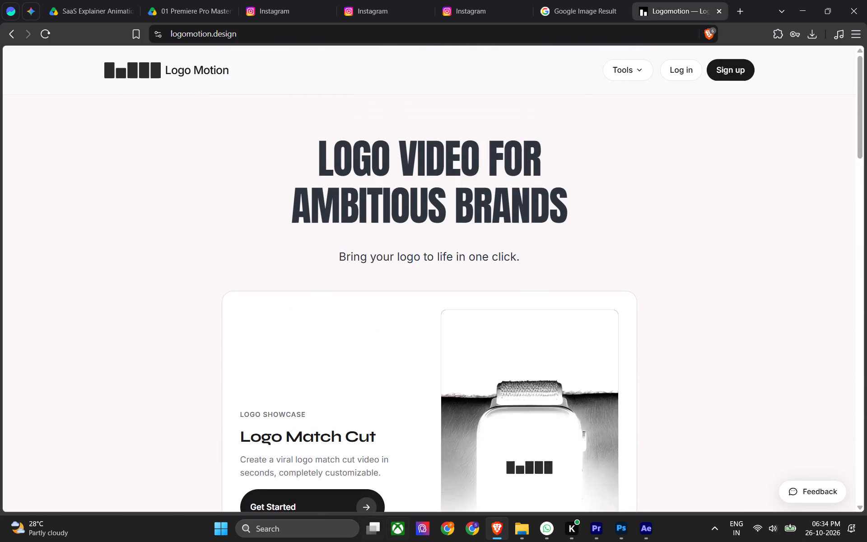
Open the Logo Match Cut creator and scrub through its template timeline to examine the sample frames.
scroll(394, 541, down, 3)
scroll(405, 444, down, 3)
click(379, 342)
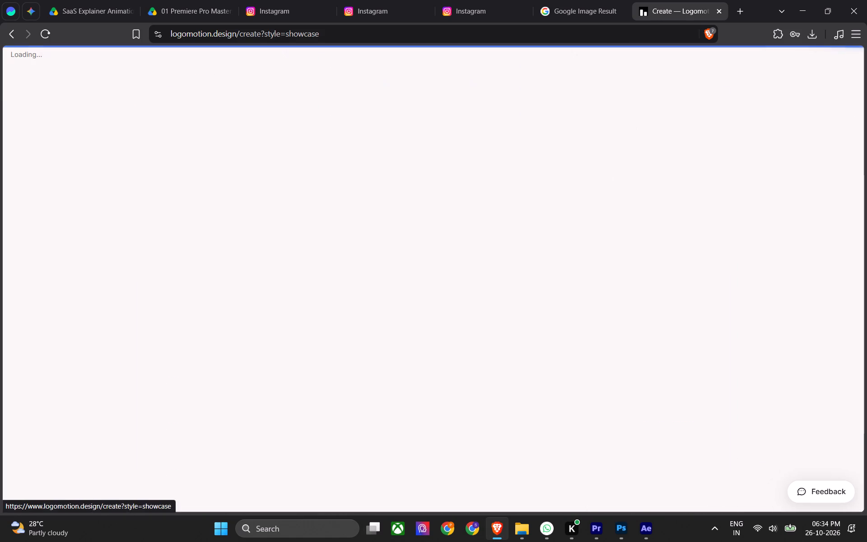
scroll(363, 327, down, 1)
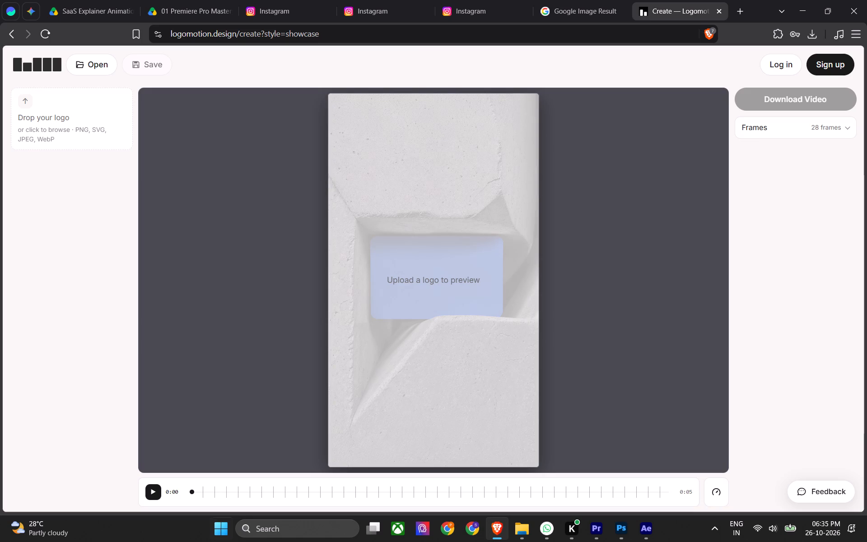
drag(211, 486, 355, 505)
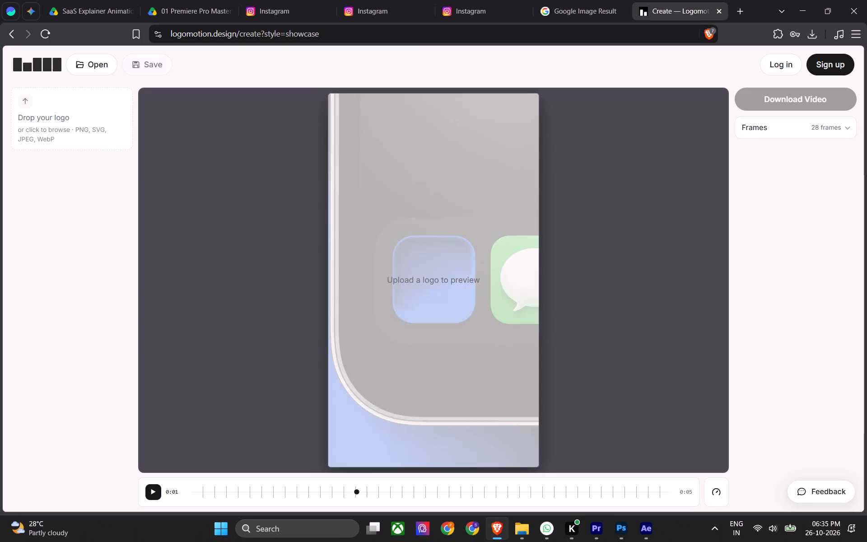
drag(355, 505, 385, 496)
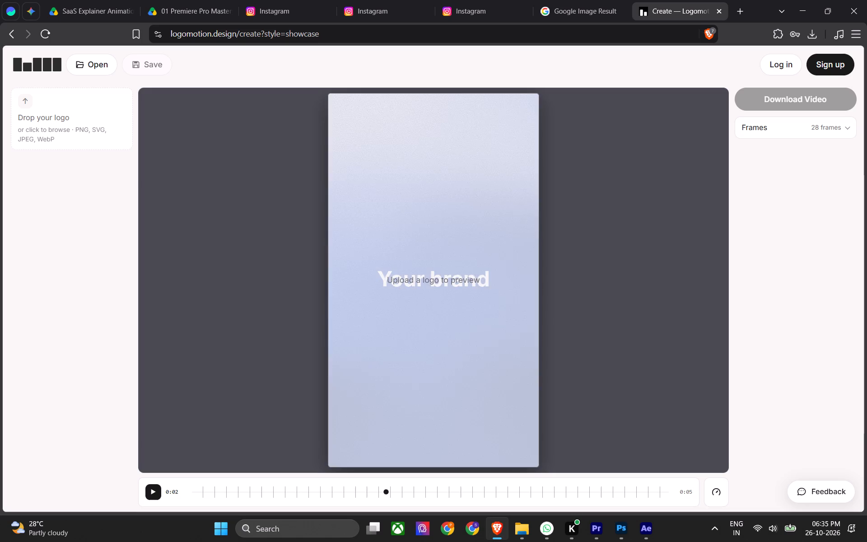
drag(385, 496, 385, 485)
drag(385, 485, 424, 487)
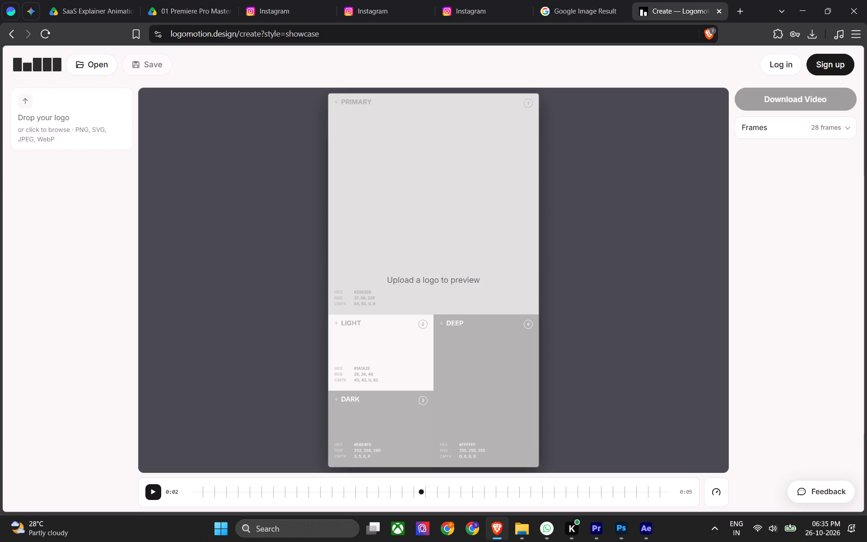
drag(424, 487, 624, 486)
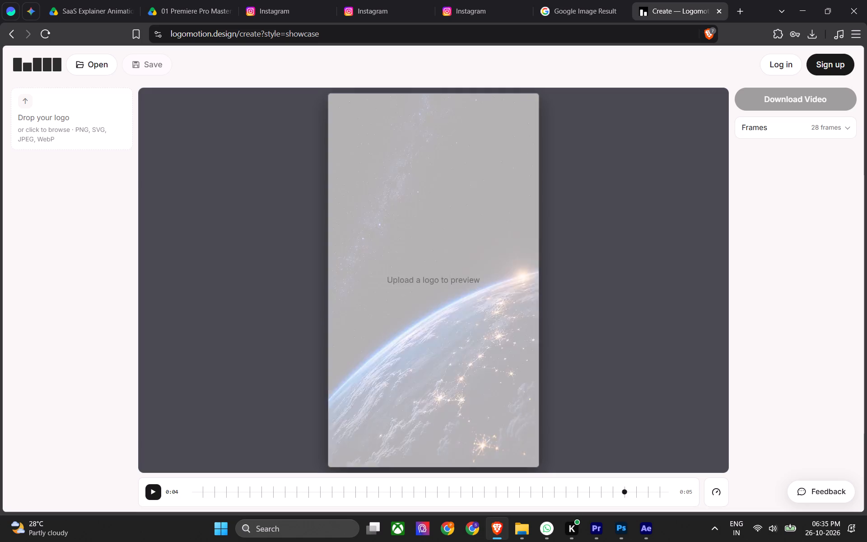
Scrub the logo template timeline from the 0:04 mark to its end at 0:05 to examine the final sample frames.
drag(624, 486, 700, 467)
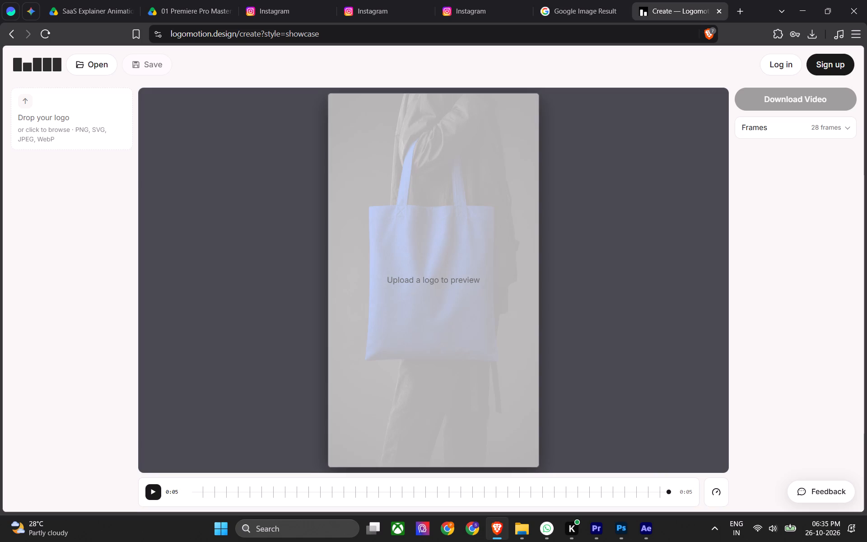
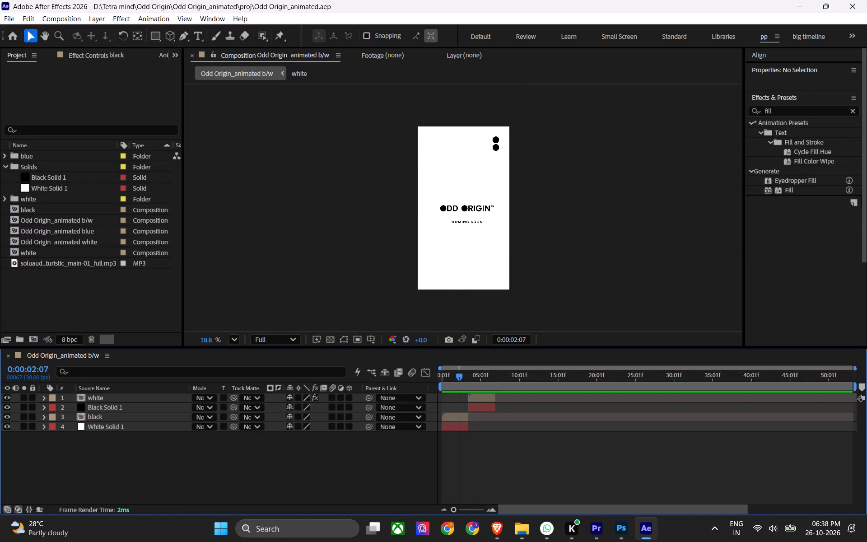
Save the project and trim the end of the Odd Origin_animated b/w work area to 0:00:06:03.
key(ctrl+s)
drag(452, 373, 489, 380)
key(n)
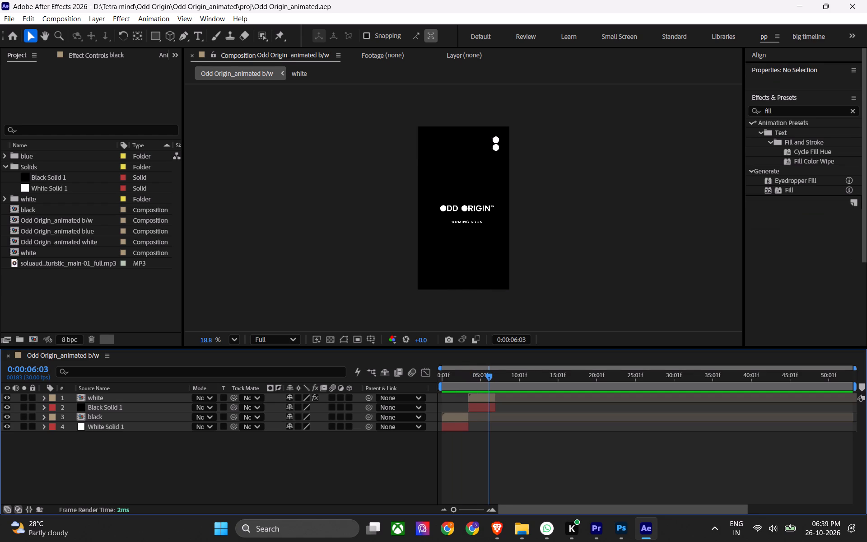
click(487, 445)
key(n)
key(ctrl+n)
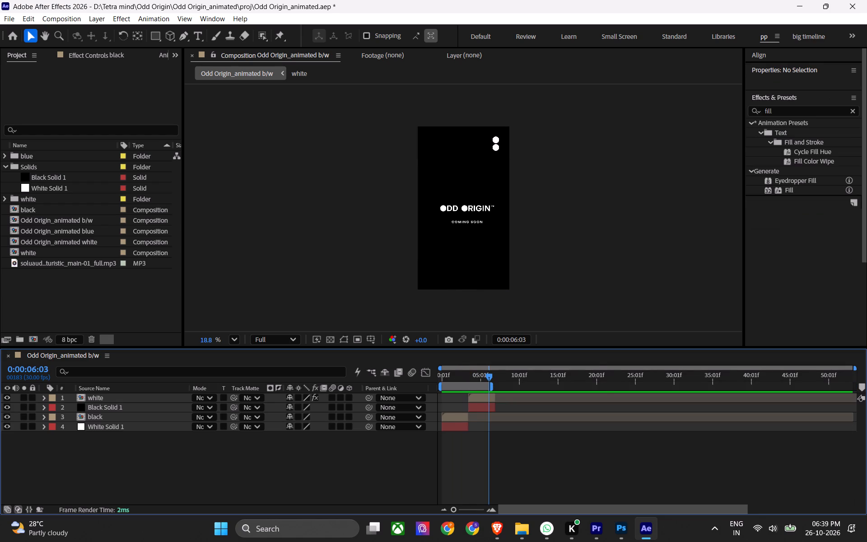
click(580, 409)
Add the Odd Origin_animated b/w composition to the Render Queue.
click(545, 447)
key(ctrl+m)
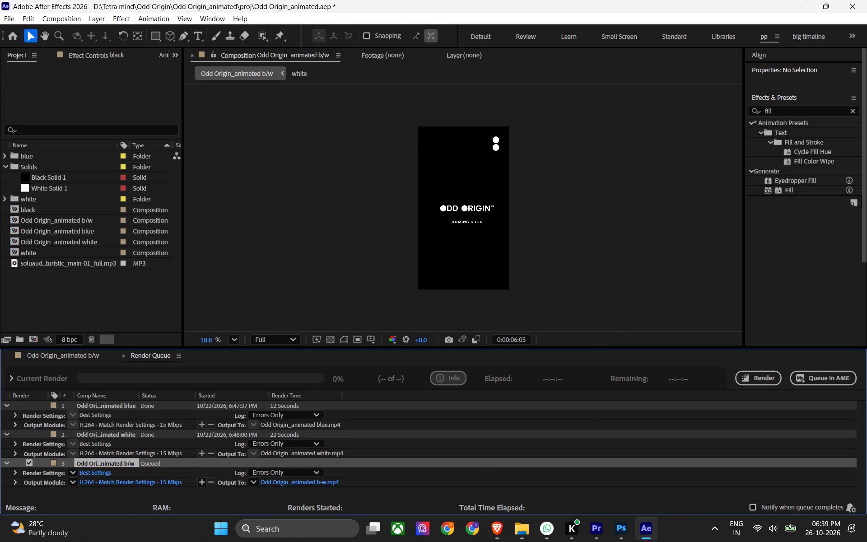
Set the queued Odd Origin_animated b/w render to output as "Odd Origin_animated b-w" in the Odd Origin_animated footage folder.
click(316, 485)
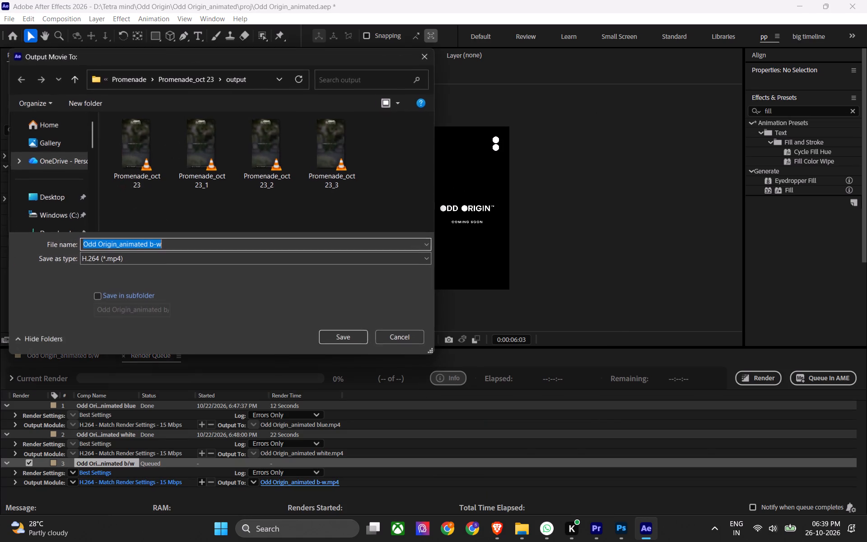
click(128, 81)
click(131, 80)
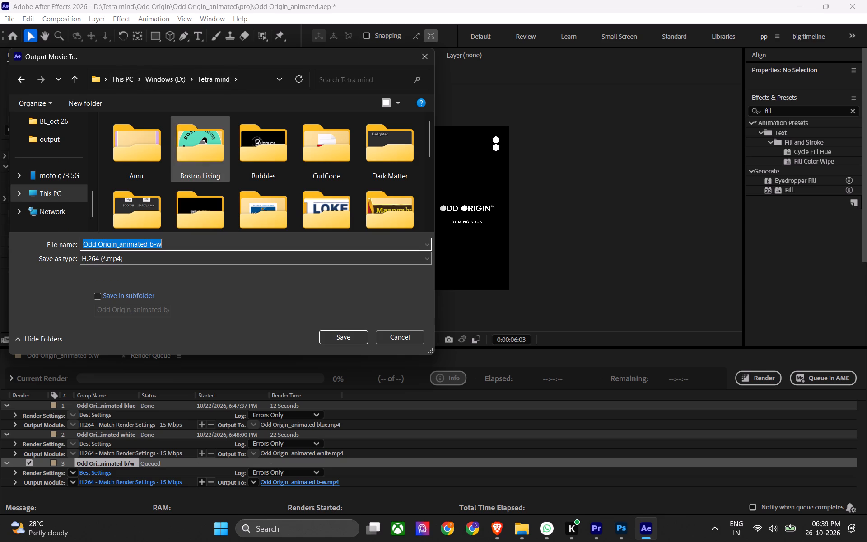
scroll(245, 114, down, 2)
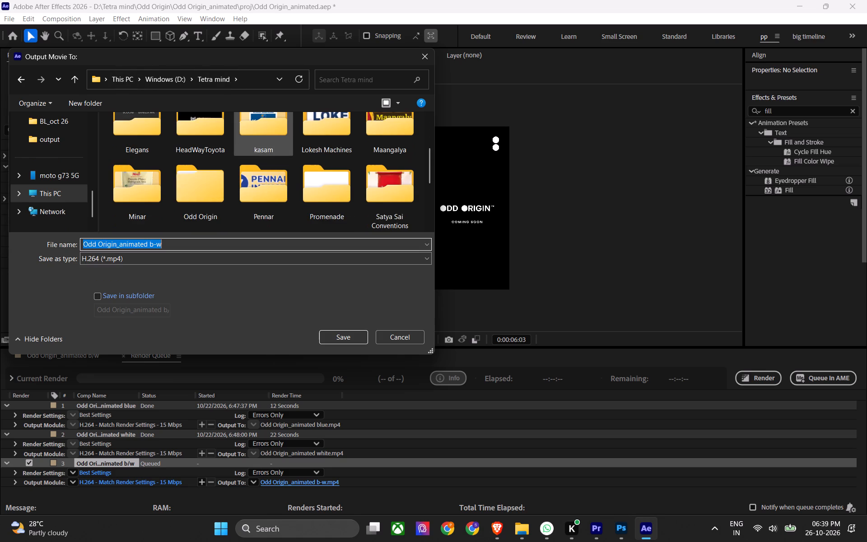
double_click(206, 182)
click(193, 150)
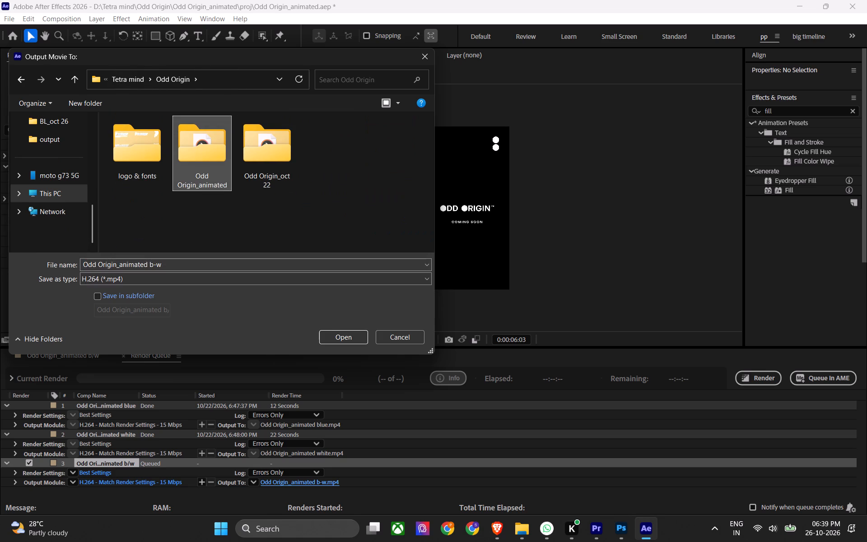
click(225, 211)
click(293, 207)
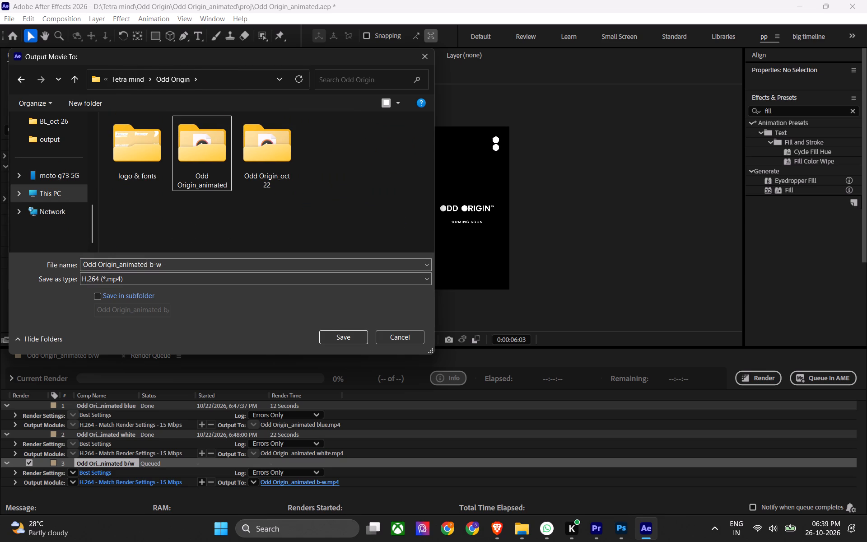
double_click(206, 152)
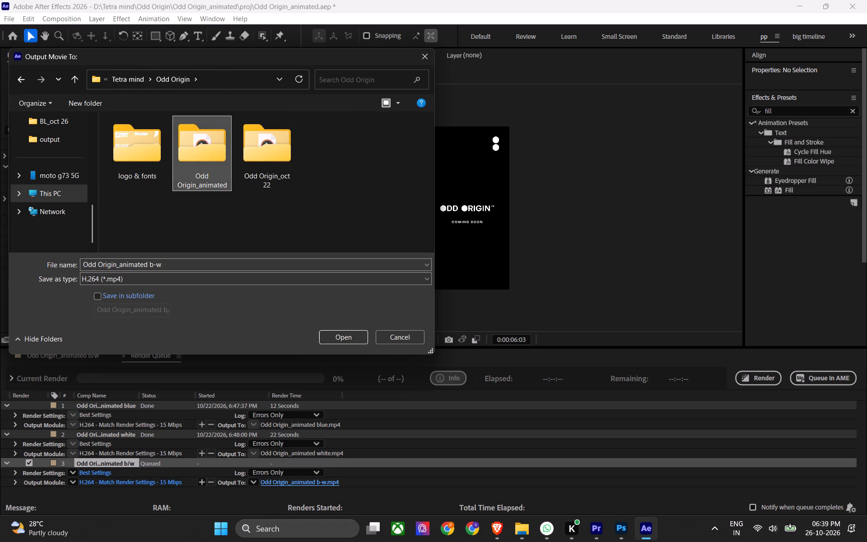
click(204, 185)
double_click(139, 150)
click(247, 204)
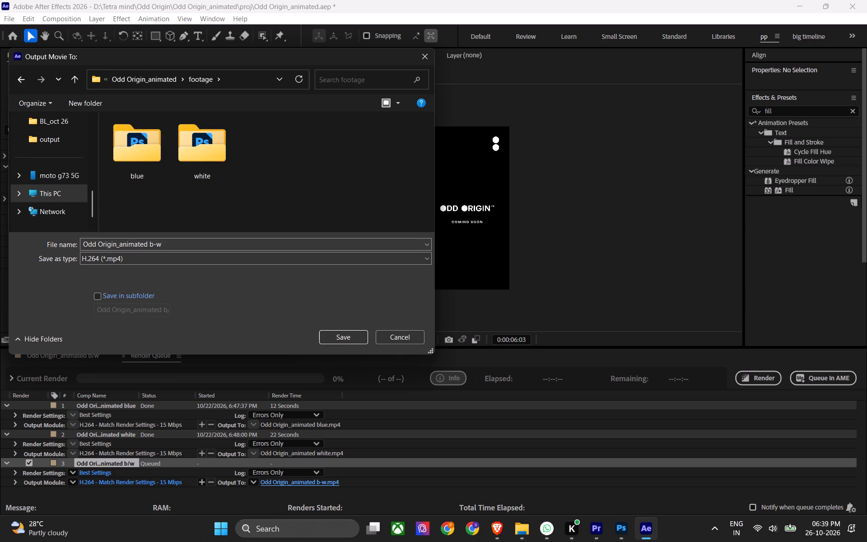
click(339, 332)
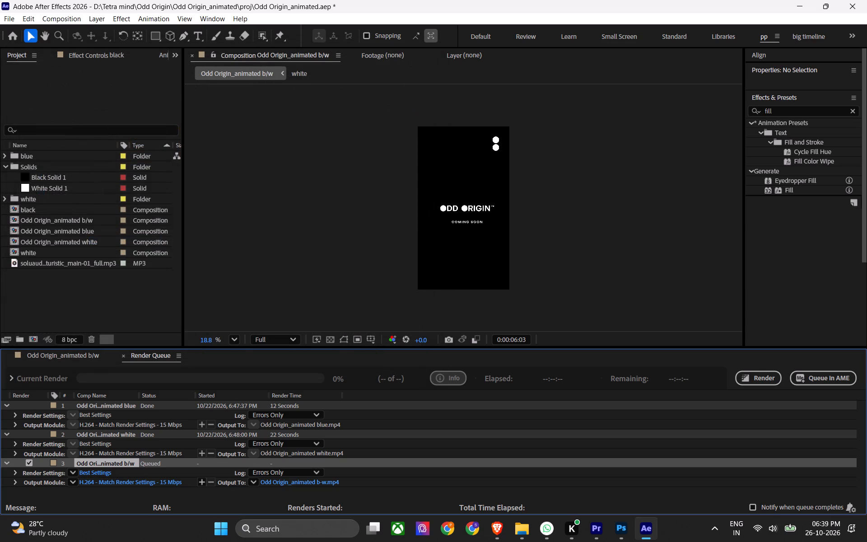
Render the queued Odd Origin_animated b/w composition and save the project.
click(762, 374)
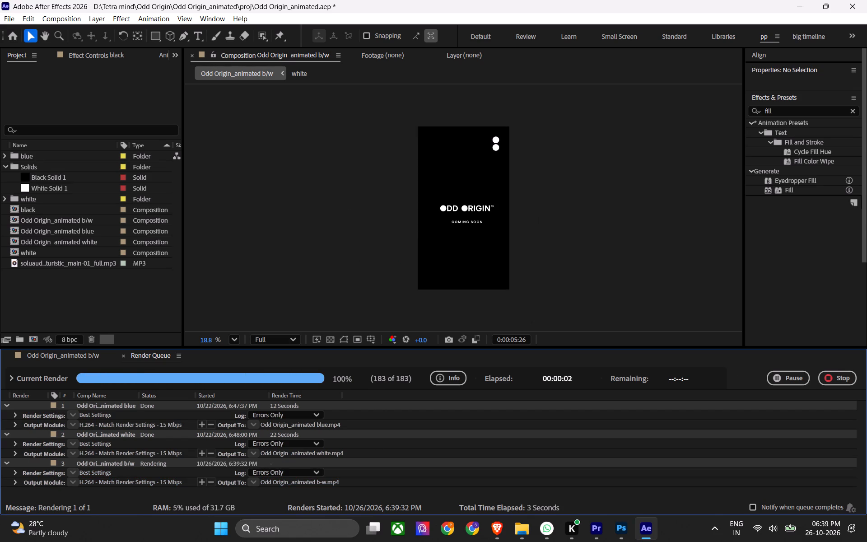
key(ctrl+s)
Close After Effects and Photoshop, discarding the unsaved changes to ODD ORIGIN_Reel_All Colours.psd.
click(866, 0)
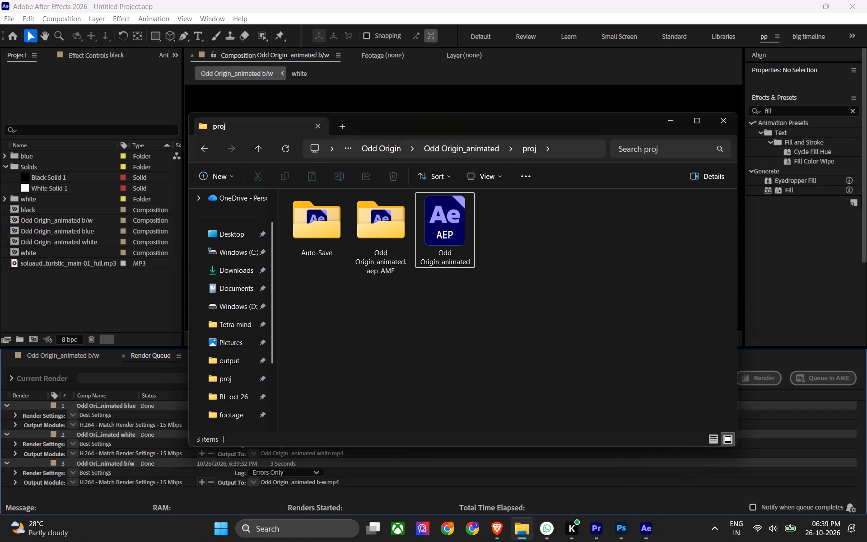
click(590, 286)
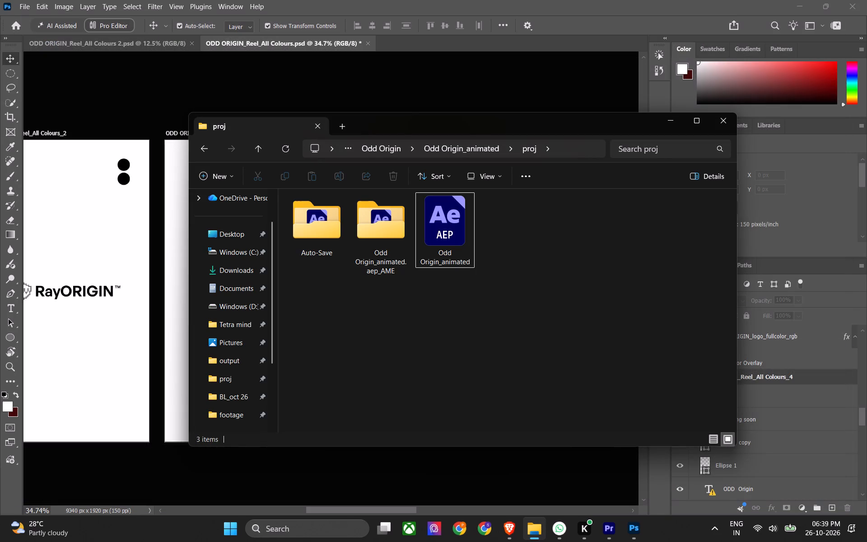
click(465, 307)
click(866, 0)
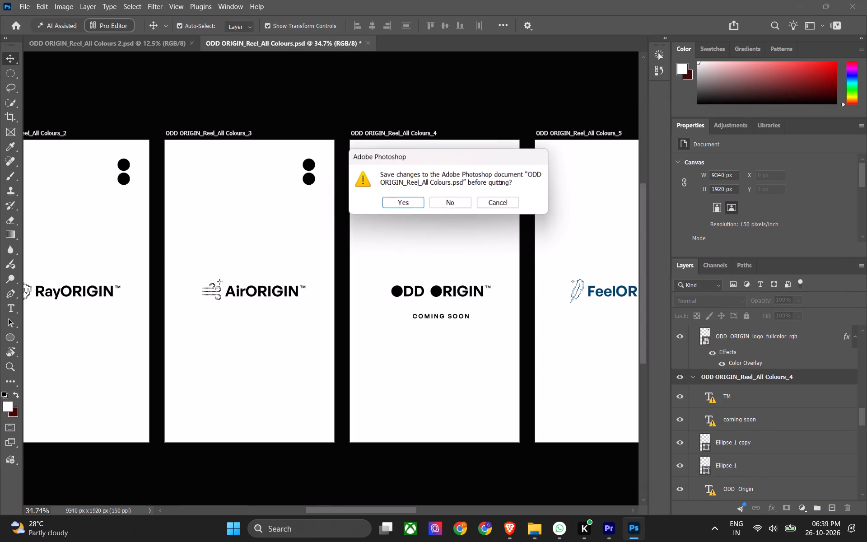
click(457, 202)
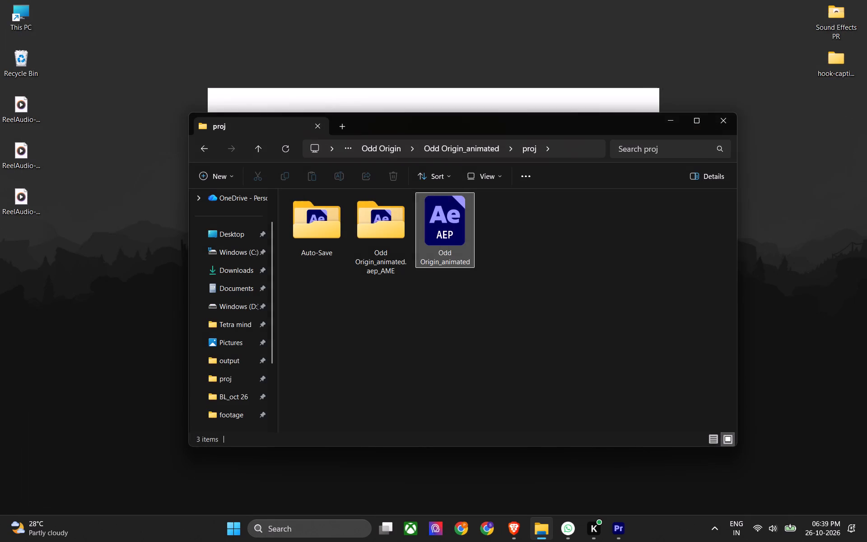
right_click(831, 163)
click(725, 215)
click(599, 315)
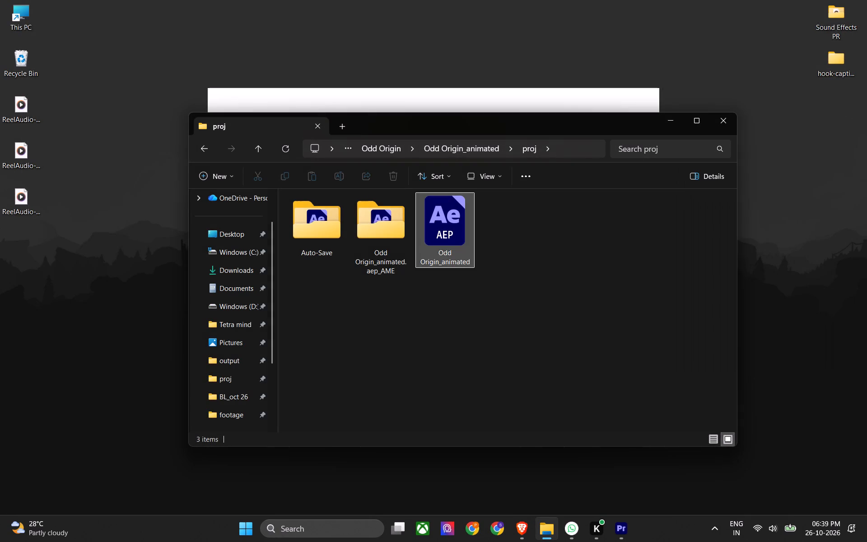
In File Explorer, open the Odd Origin_animated footage folder and copy the file name of the rendered b-w video.
click(263, 148)
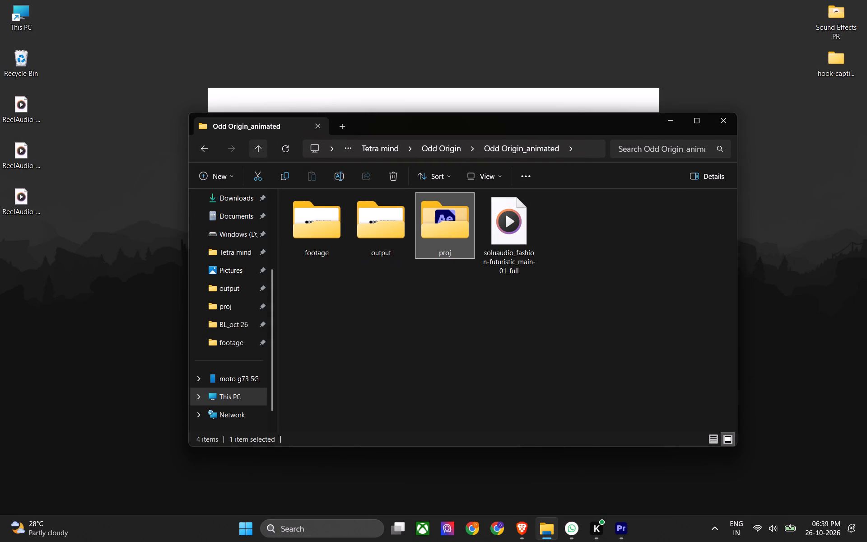
double_click(319, 206)
click(382, 313)
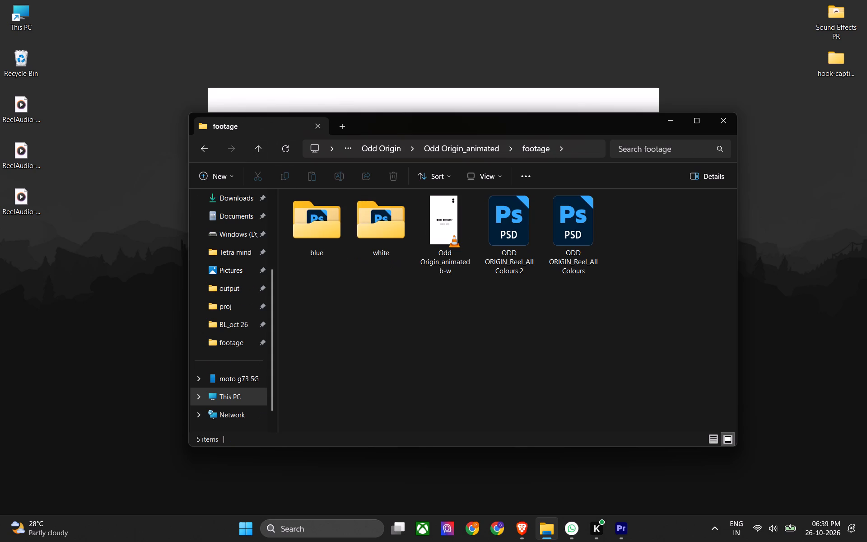
click(408, 232)
click(445, 312)
click(443, 236)
key(F2)
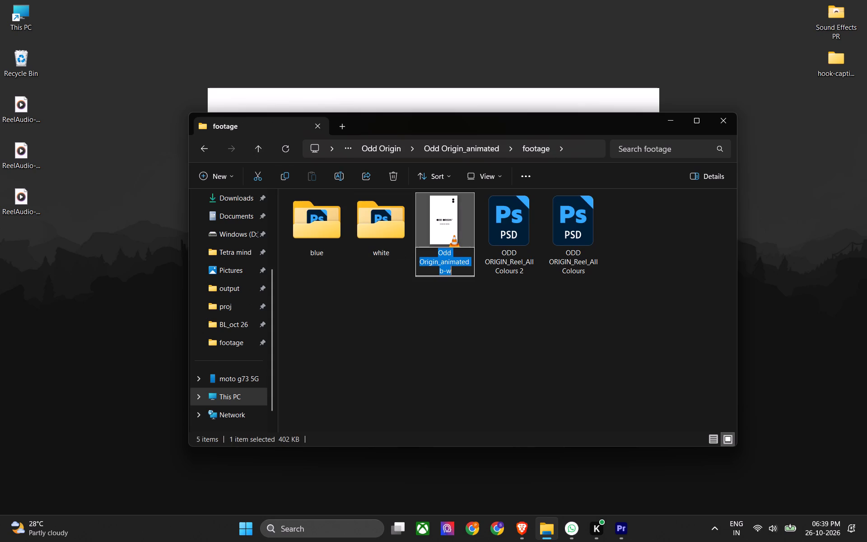
key(ctrl+c)
click(457, 343)
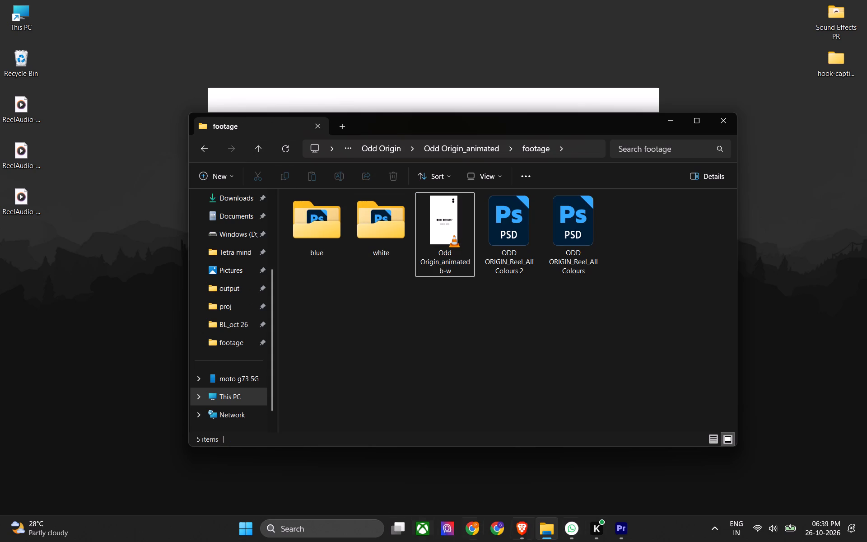
Switch to Premiere and create a project named "Odd Origin_animated b-w" in the Odd Origin_animated\proj folder.
click(615, 526)
click(52, 104)
key(ctrl+v)
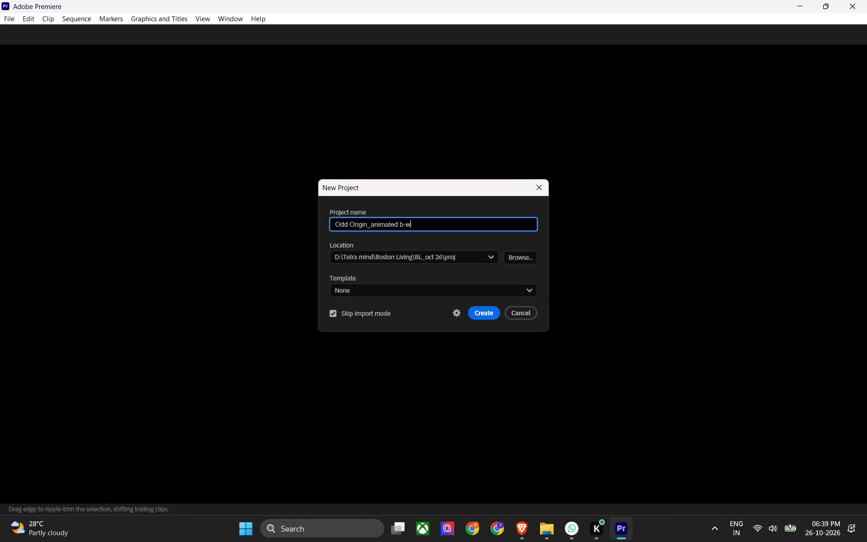
click(516, 261)
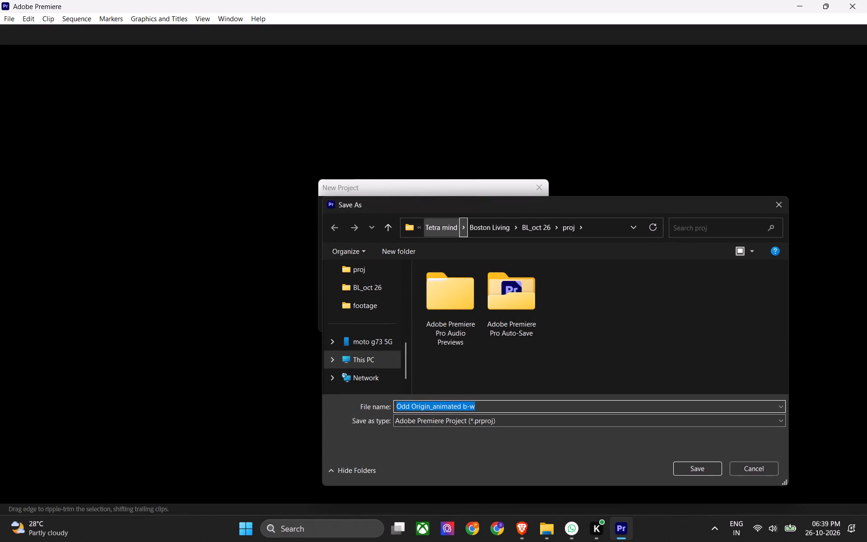
click(439, 226)
scroll(555, 346, down, 1)
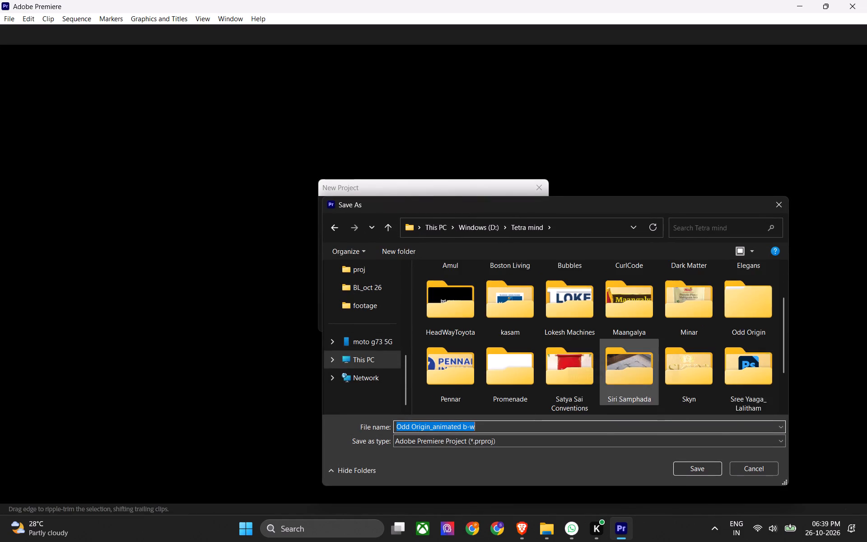
scroll(739, 332, up, 1)
double_click(741, 351)
double_click(498, 307)
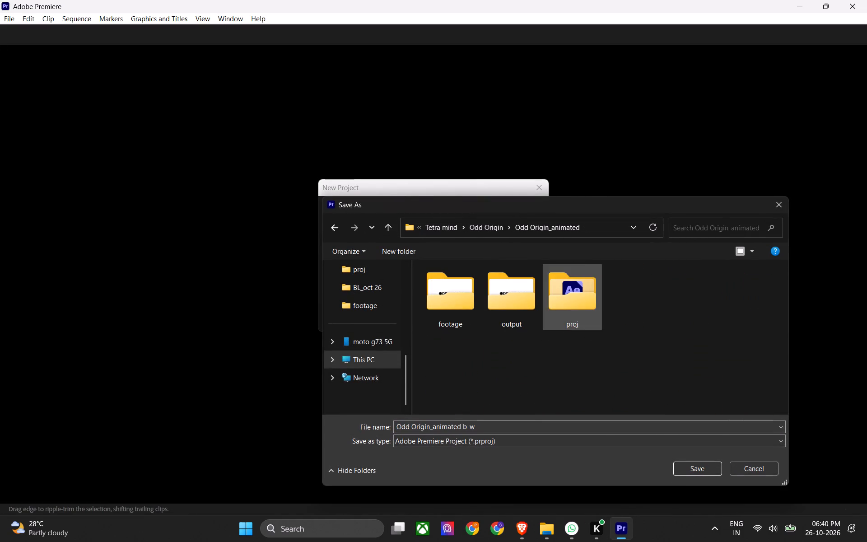
double_click(587, 312)
click(701, 473)
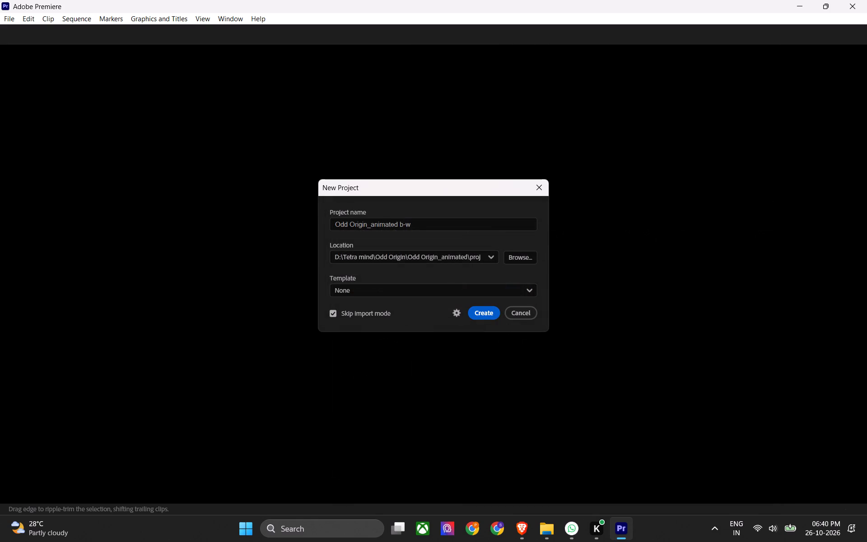
click(482, 313)
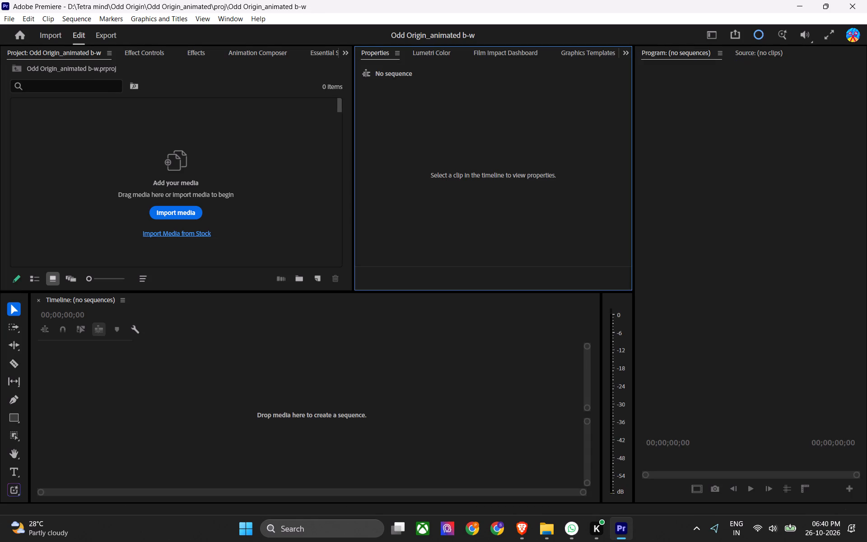
Create a sequence named "Odd Origin_animated b-w" from the custom reel preset and save the project.
click(420, 350)
key(ctrl+n)
key(ctrl+v)
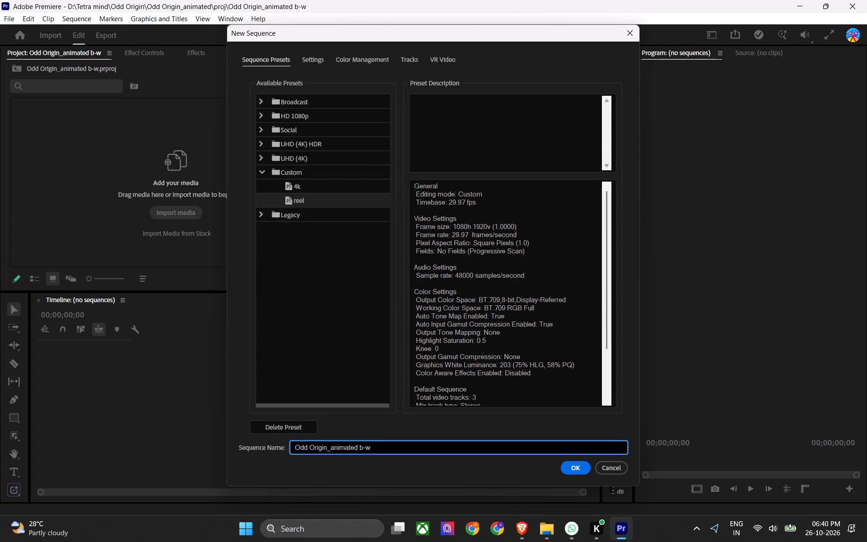
click(584, 466)
click(402, 428)
key(ctrl+s)
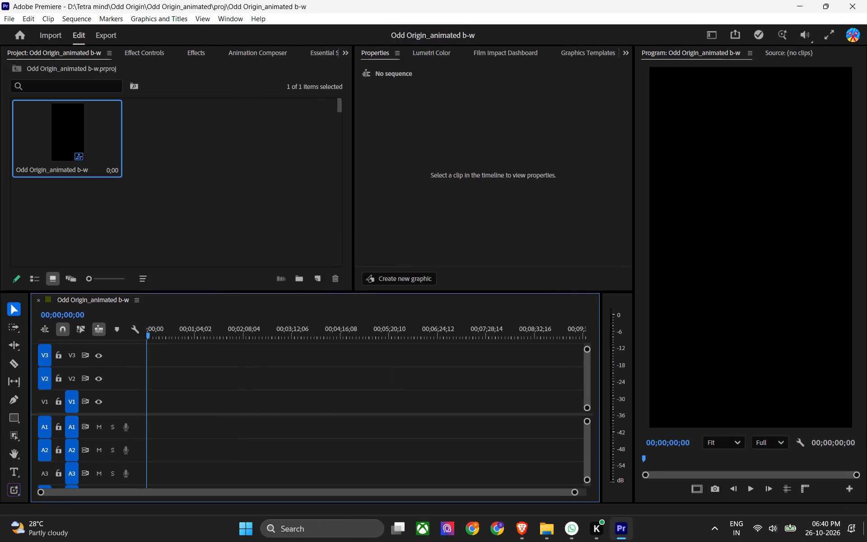
Switch to File Explorer and move the three ReelAudio files from the desktop into the footage folder.
click(866, 541)
click(551, 529)
click(438, 364)
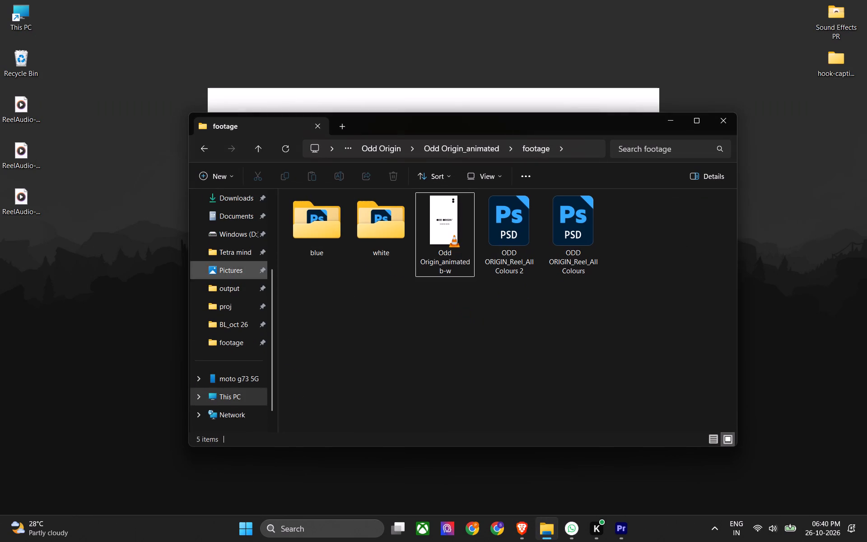
drag(5, 271, 29, 158)
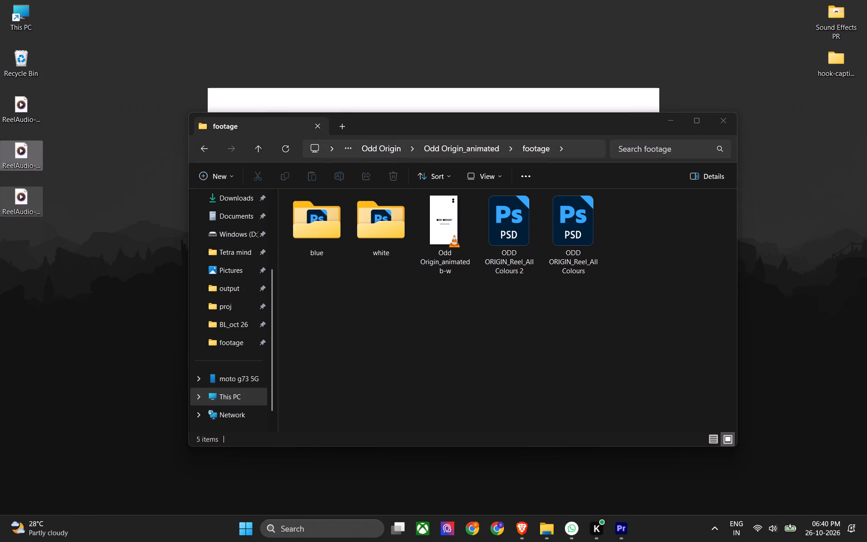
click(52, 122)
click(18, 150)
click(19, 103)
drag(96, 95, 0, 236)
key(ctrl+x)
click(375, 304)
key(ctrl+v)
ctrl+click(406, 323)
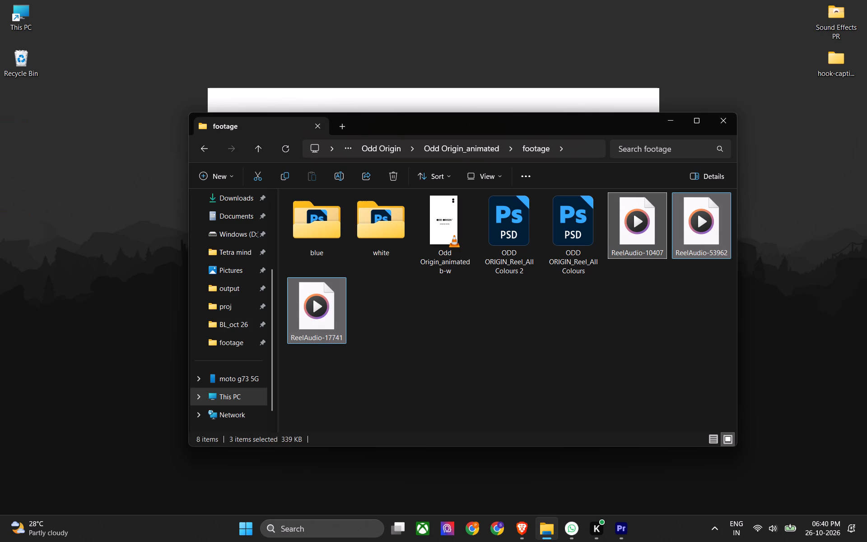
Import the rendered b-w video and the three ReelAudio files into the Premiere project, and save it.
click(620, 530)
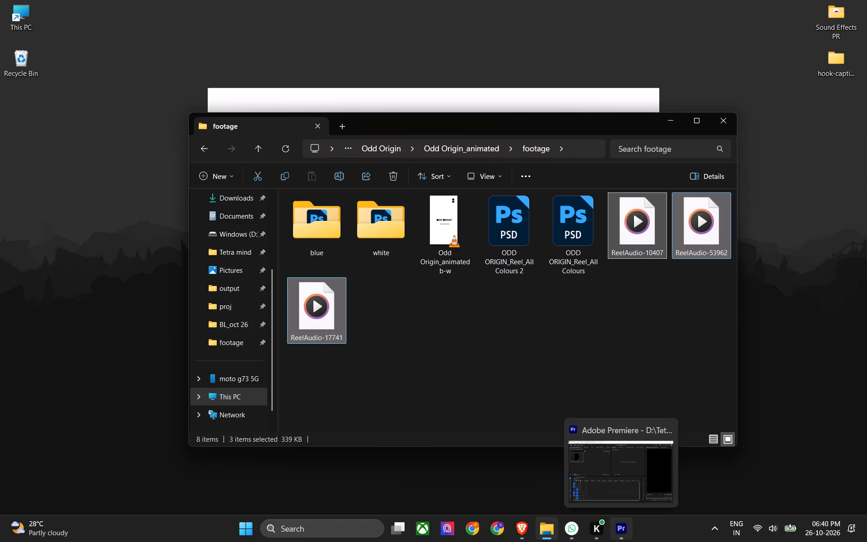
key(alt+Tab)
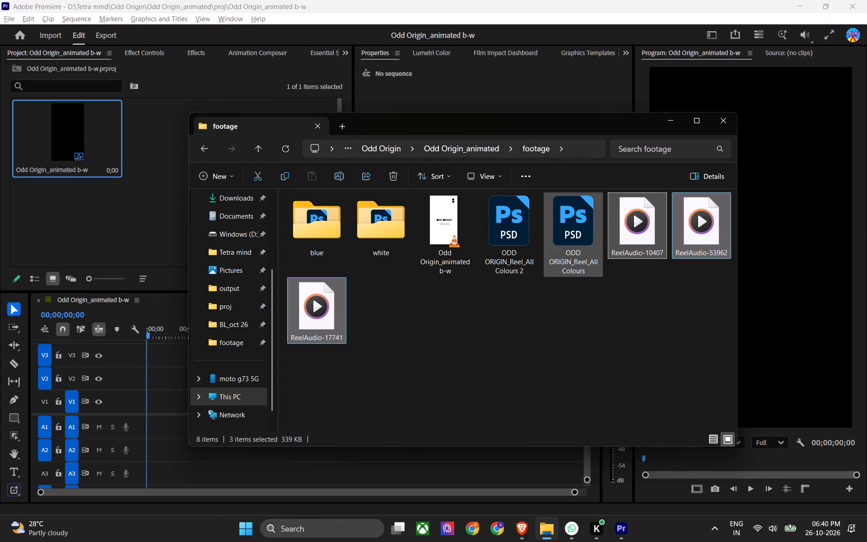
ctrl+click(446, 234)
drag(312, 304, 154, 238)
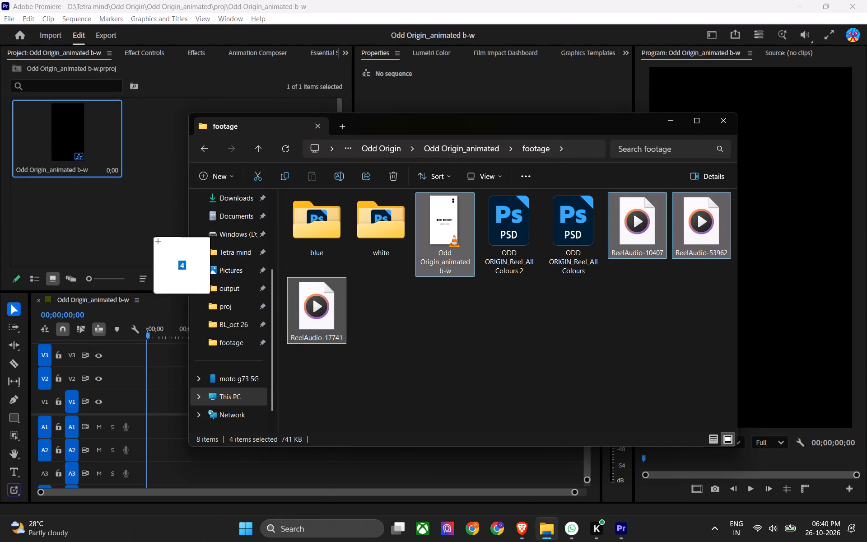
drag(154, 238, 131, 227)
click(146, 249)
key(ctrl+s)
click(245, 229)
key(ctrl+s)
click(246, 228)
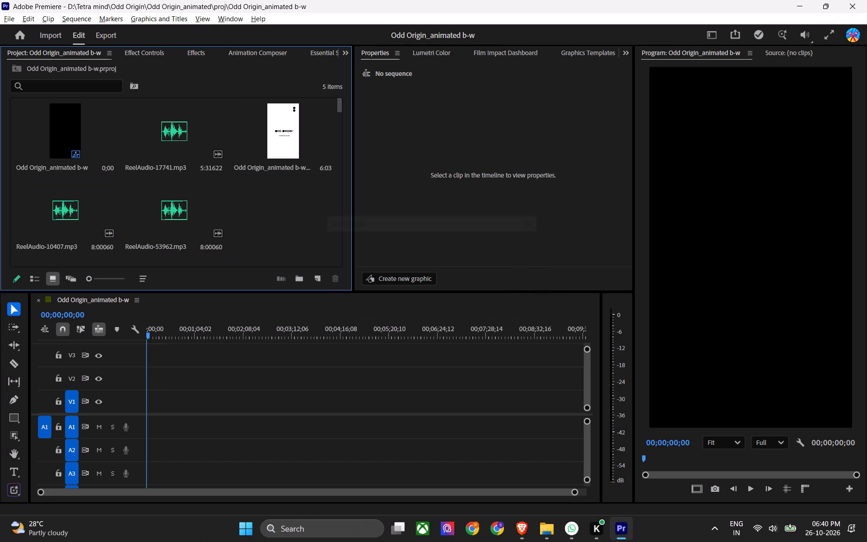
Place ReelAudio-17741.mp3 on audio track A1 at the sequence start, save, and play its opening.
drag(169, 157, 137, 432)
key(ctrl+s)
key(1)
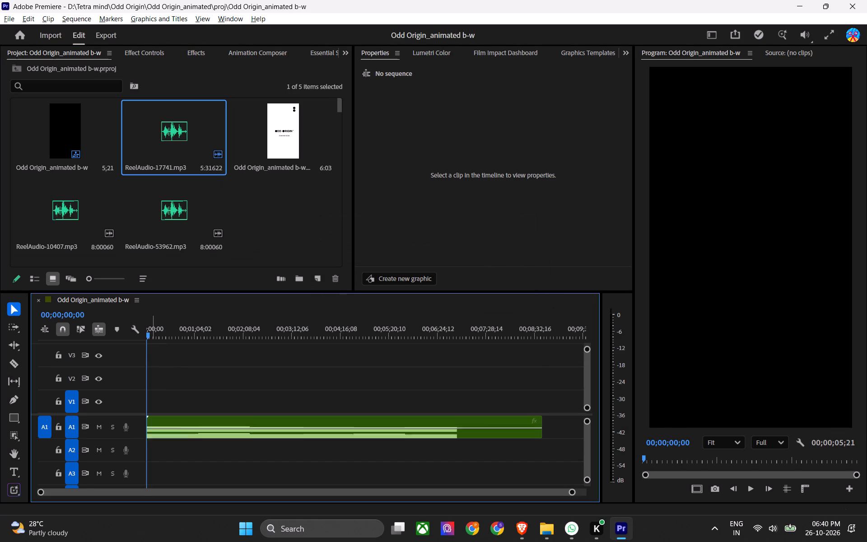
key(space)
key(space)
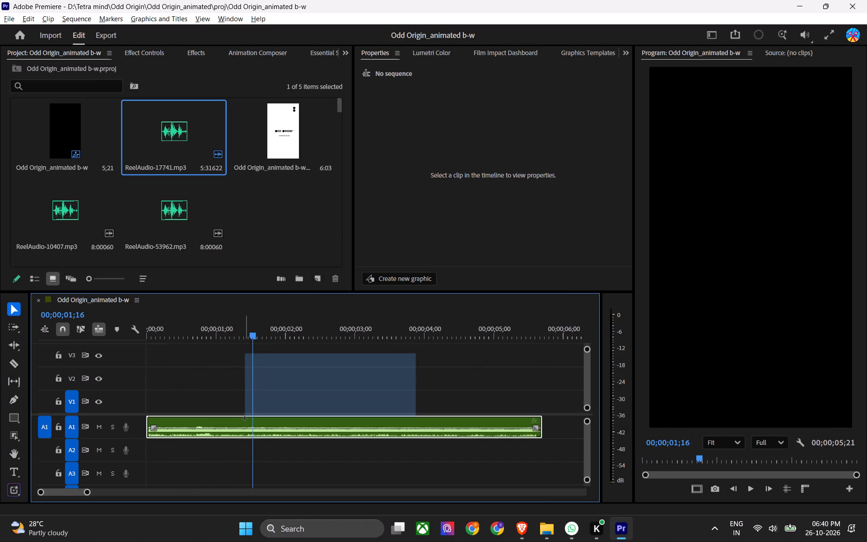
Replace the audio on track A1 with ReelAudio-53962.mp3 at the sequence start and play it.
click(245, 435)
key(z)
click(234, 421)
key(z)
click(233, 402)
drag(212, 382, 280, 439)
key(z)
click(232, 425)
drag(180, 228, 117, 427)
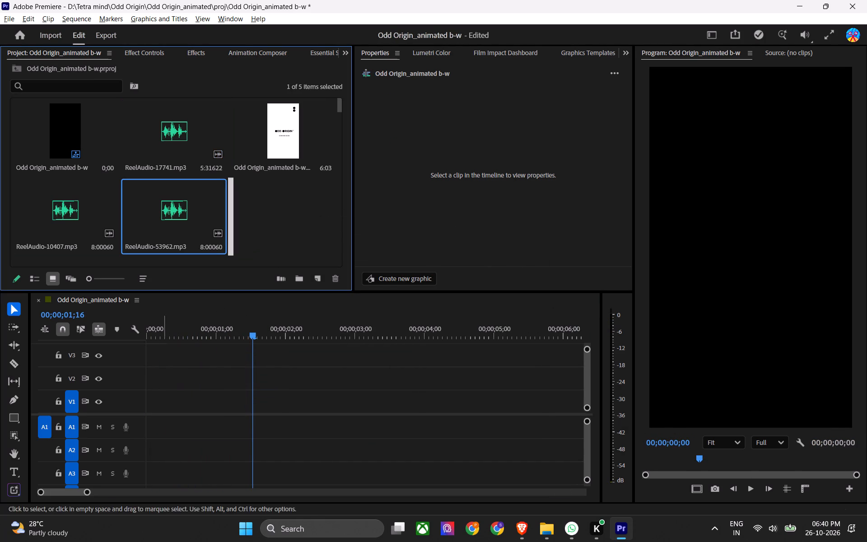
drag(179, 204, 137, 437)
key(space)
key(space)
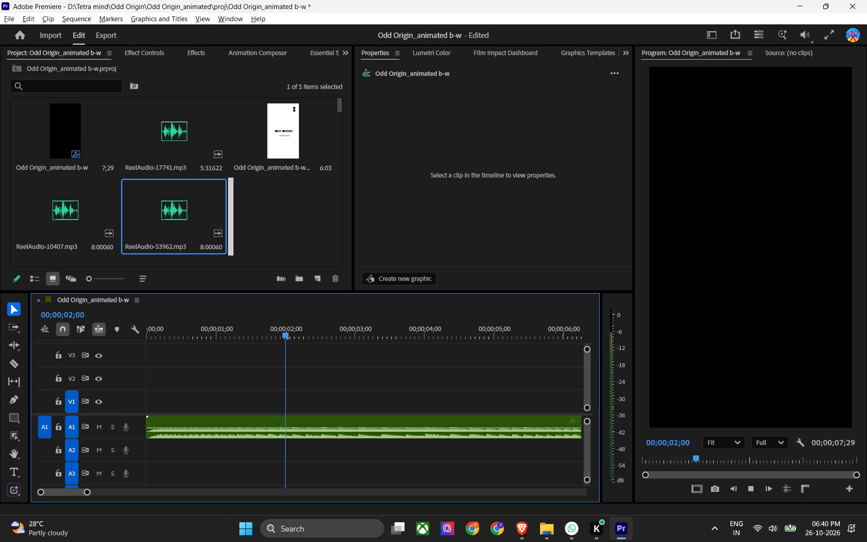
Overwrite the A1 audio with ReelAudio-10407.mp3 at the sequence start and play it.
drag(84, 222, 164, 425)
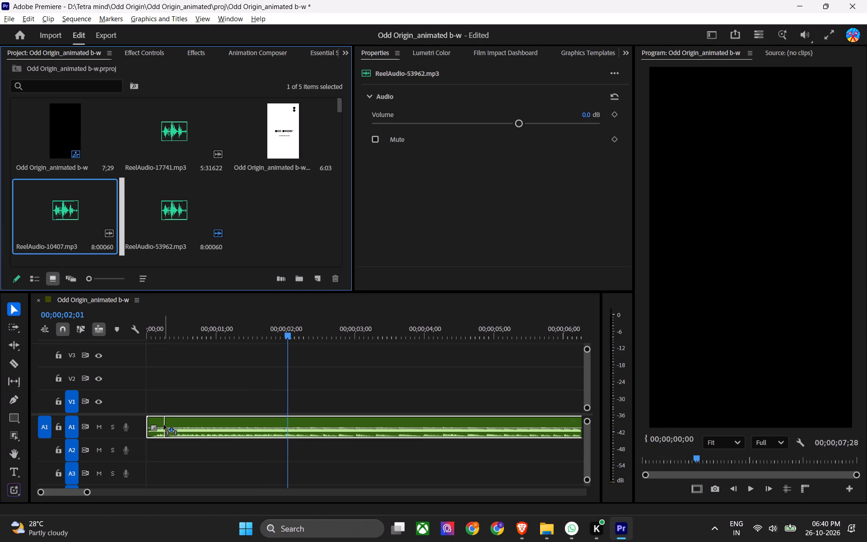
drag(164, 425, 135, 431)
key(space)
Delete ReelAudio-53962.mp3 from the project, save, and return the playhead to the sequence start.
click(184, 209)
key(space)
key(z)
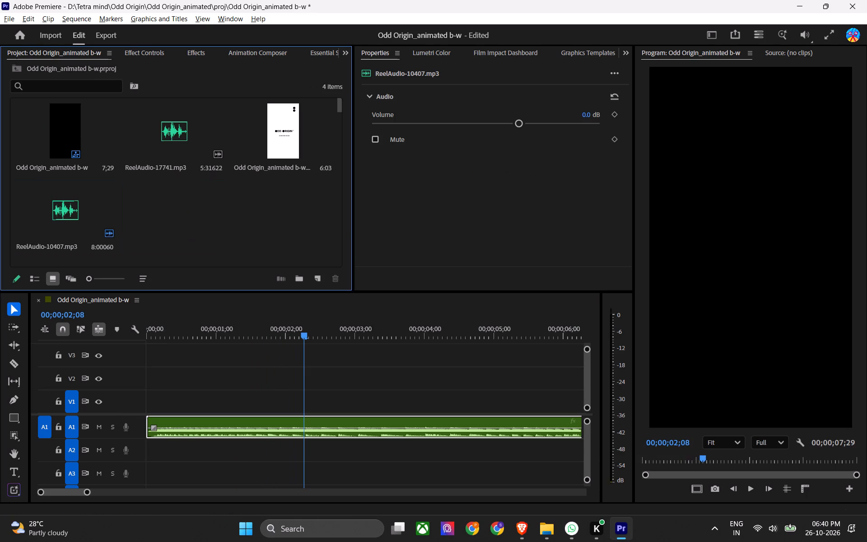
key(ctrl+s)
drag(222, 320, 105, 358)
key(ctrl+s)
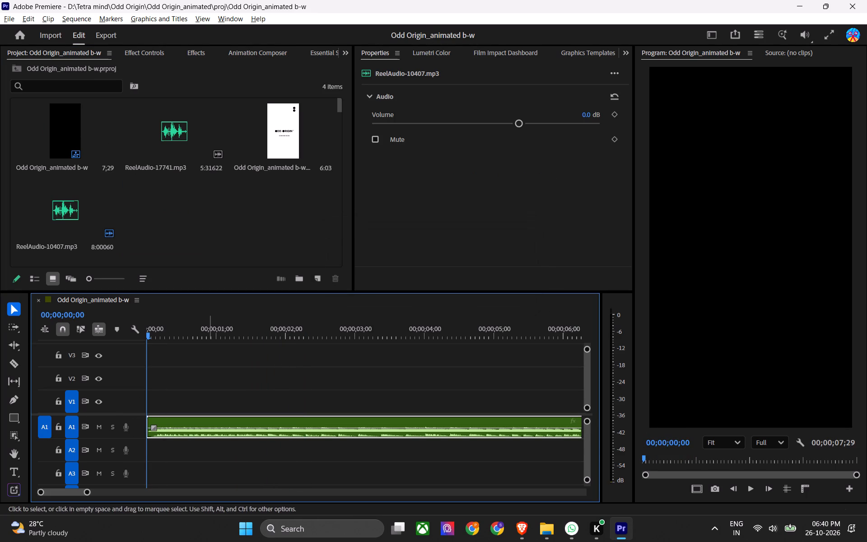
Remove ReelAudio-10407.mp3 from track A1 and place ReelAudio-17741.mp3 there at the sequence start.
key(1)
drag(212, 389, 265, 459)
key(x)
key(ctrl+s)
drag(200, 148, 206, 177)
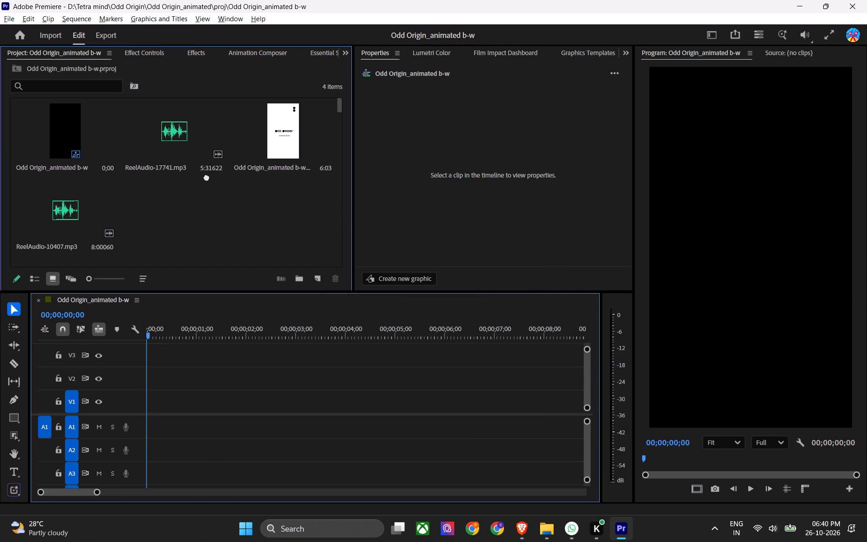
drag(206, 177, 133, 422)
Place Odd Origin_animated b-w.mp4 on track V1 starting where the audio ends, and save the project.
drag(275, 153, 415, 403)
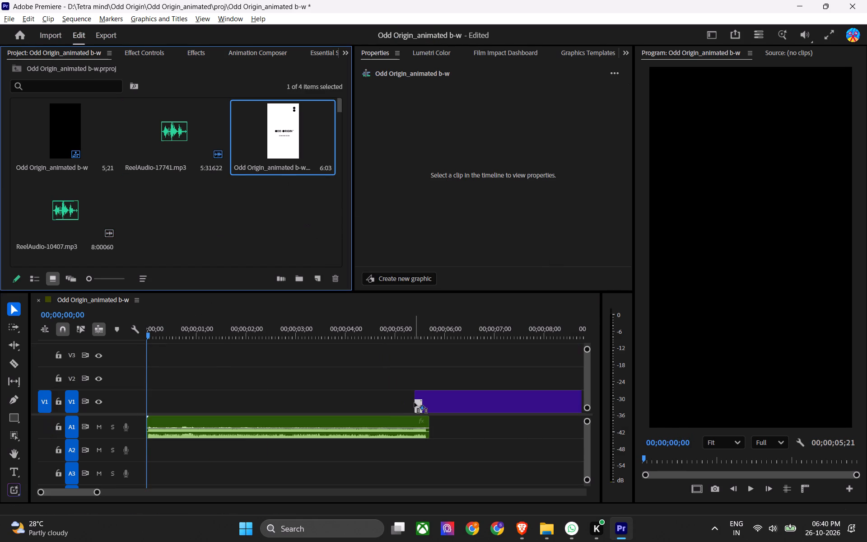
drag(415, 403, 429, 403)
scroll(447, 399, down, 6)
key(ctrl+s)
With the playhead at 00;00;07;05, copy the V1 clip to V2 at the sequence start and shorten the copy to about 4;22.
drag(376, 323, 403, 339)
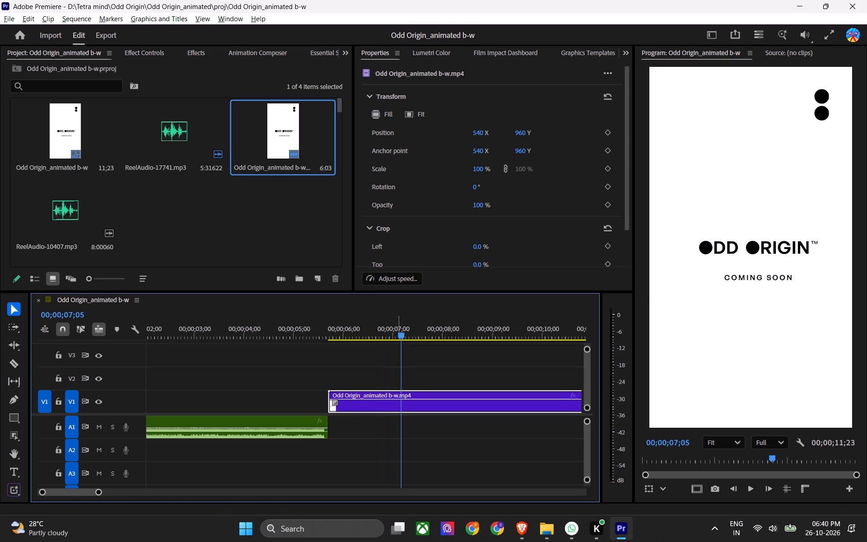
drag(388, 394, 78, 383)
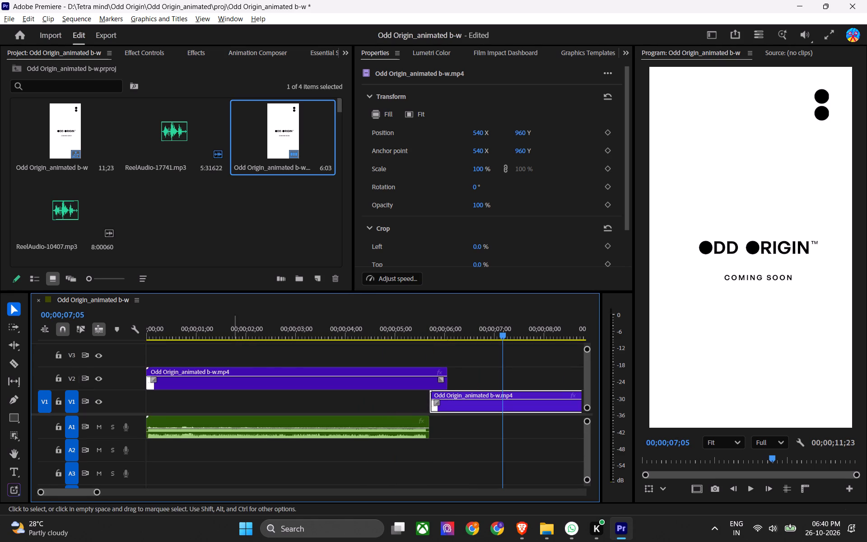
drag(456, 380, 392, 384)
drag(509, 334, 503, 335)
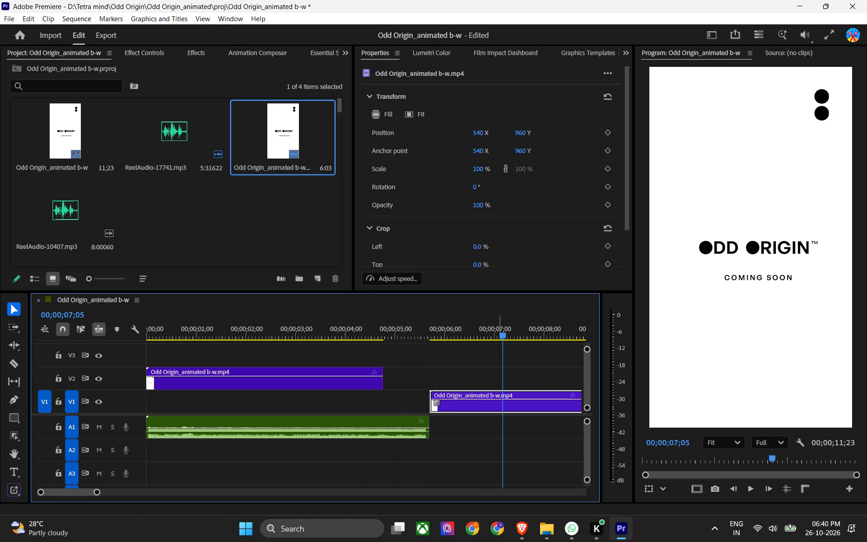
Add a frame hold to the V1 clip at 00;00;07;05 and ripple-delete the moving portion before it.
right_click(466, 414)
right_click(472, 408)
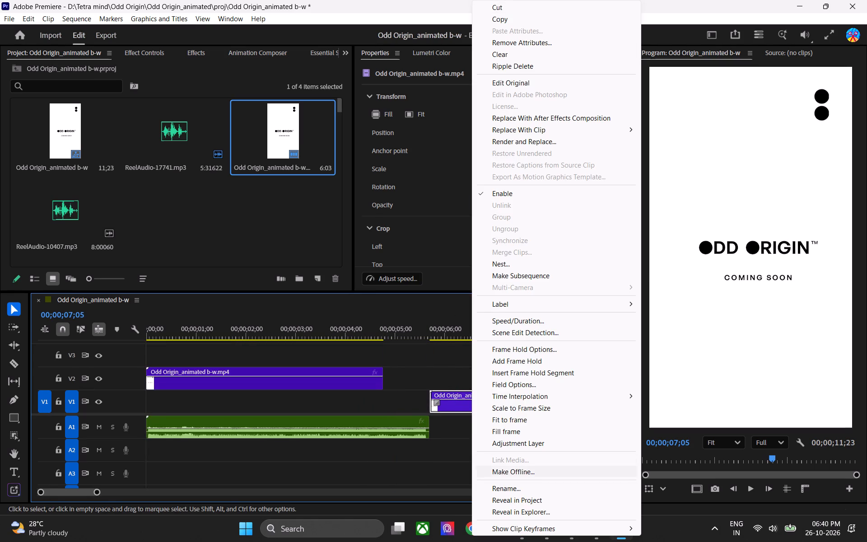
click(527, 358)
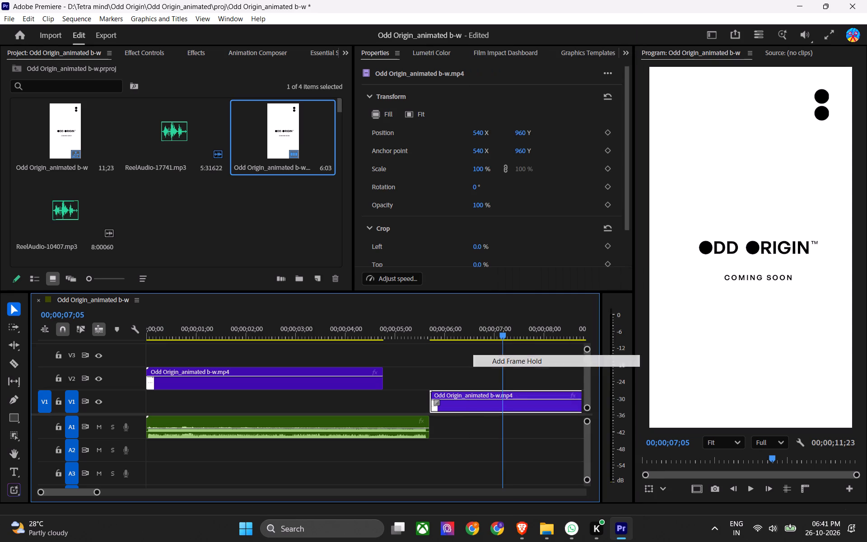
click(474, 399)
key(x)
Cut the held white-background clip on V1 at 00;00;06;02 and delete the remainder after the cut.
drag(489, 341, 496, 344)
drag(463, 341, 449, 344)
click(449, 337)
key(c)
click(495, 401)
key(z)
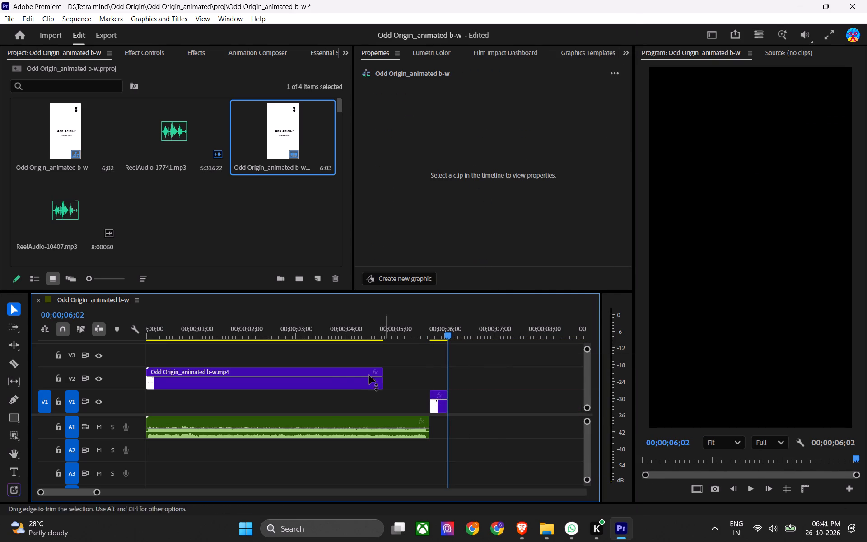
Add a frame hold to the V2 clip at the black-background frame at 00;00;03;24 and delete the portion before it.
click(333, 333)
click(339, 381)
right_click(339, 381)
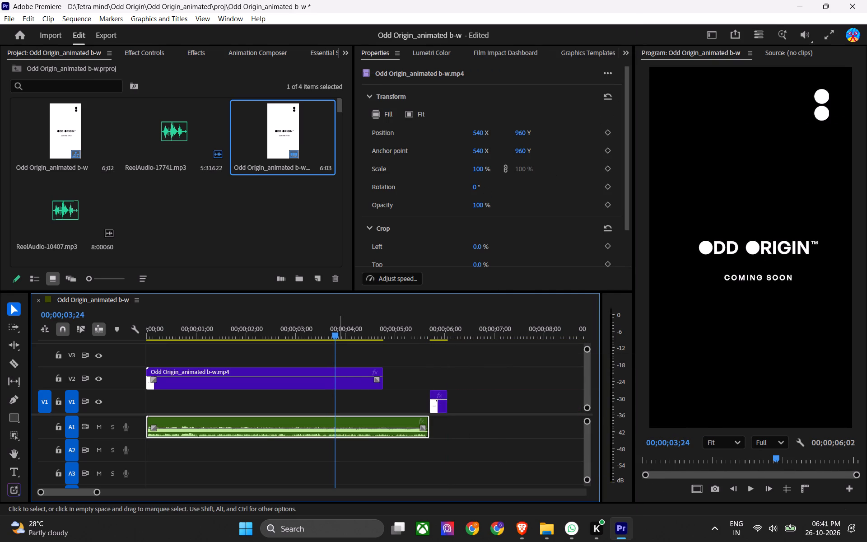
right_click(337, 382)
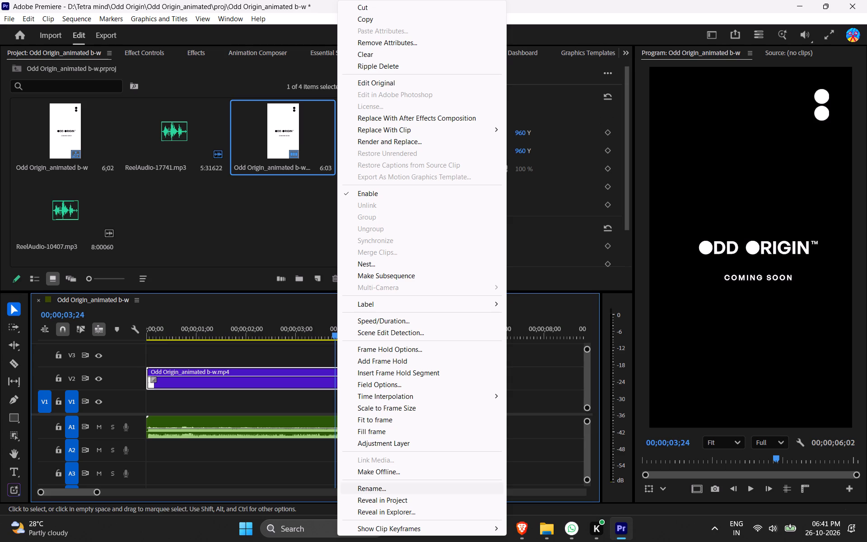
click(391, 364)
click(284, 387)
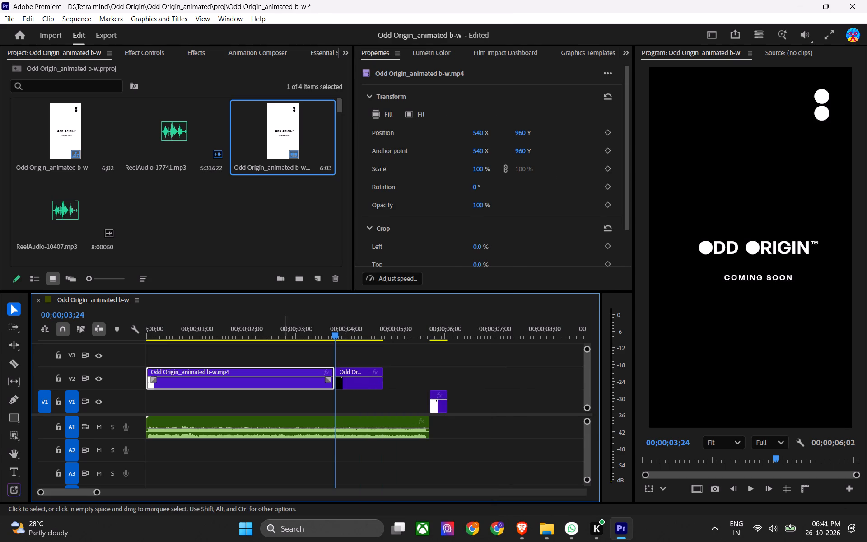
key(z)
Move the held black-background clip onto V1 directly after the white one and trim its end to 00;00;06;16.
drag(368, 385, 485, 406)
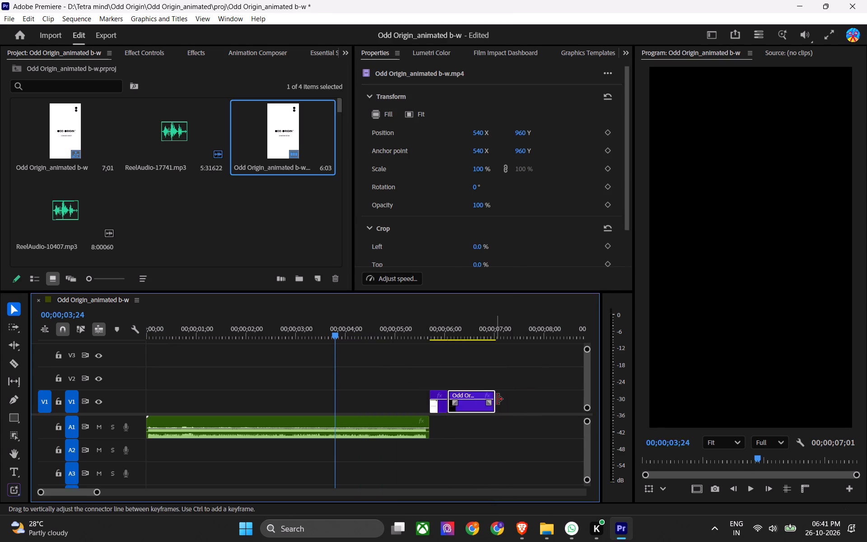
drag(498, 399, 472, 404)
Heighten audio track A1, move the white and black held clips together to the V1 sequence start, and save.
alt+scroll(120, 427, up, 6)
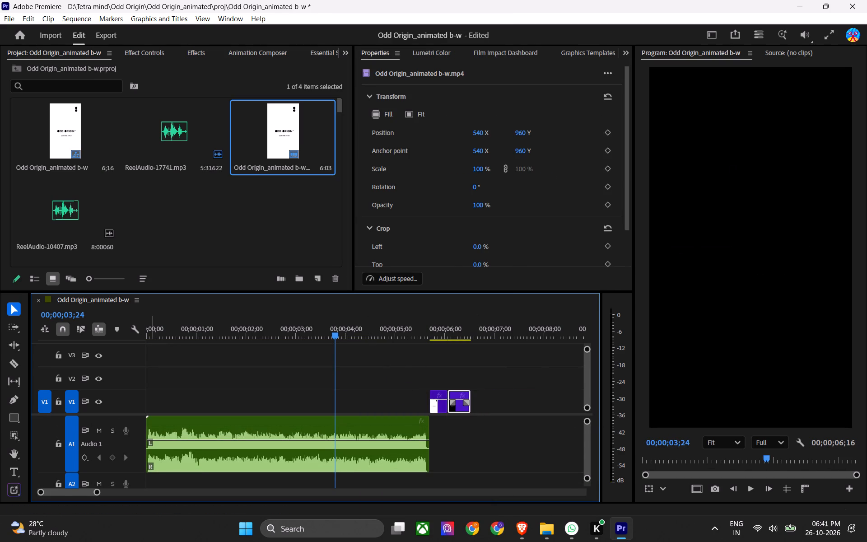
drag(397, 386, 470, 409)
drag(459, 406, 159, 409)
key(ctrl+s)
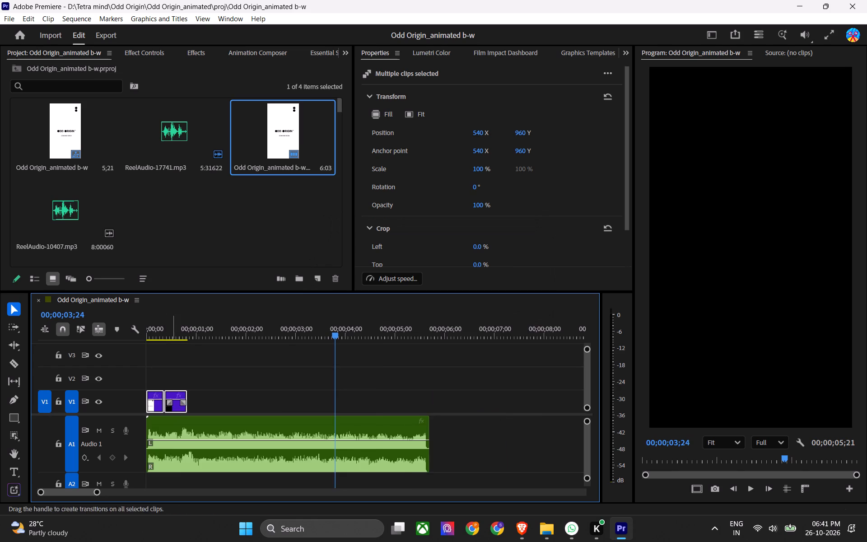
key(1)
key(ctrl+s)
Play the sequence opening from the start to check the white and black clips against the audio beat.
drag(193, 327, 101, 356)
key(space)
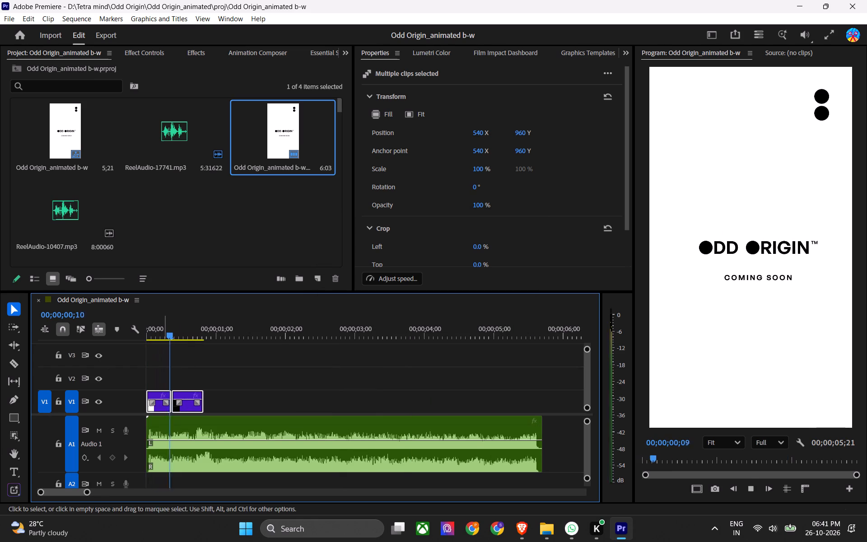
key(space)
alt+scroll(151, 436, up, 14)
key(ctrl+s)
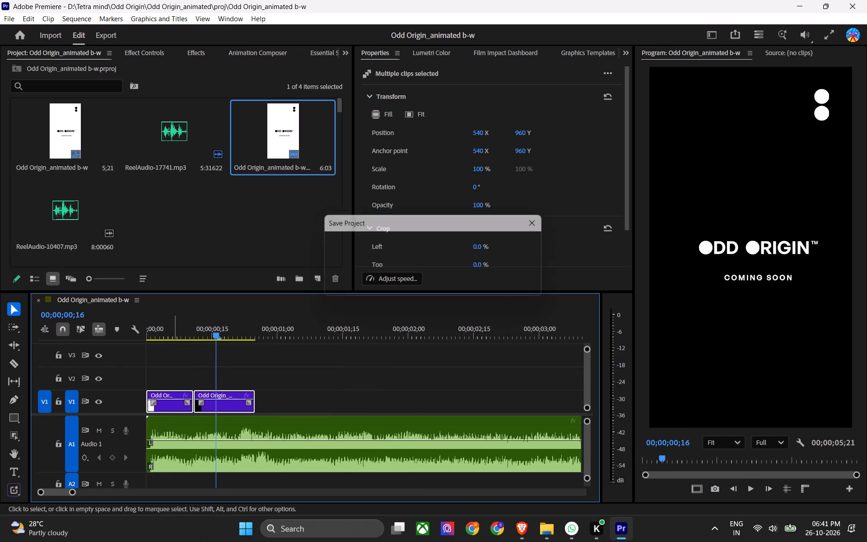
drag(172, 337, 112, 356)
key(space)
key(space)
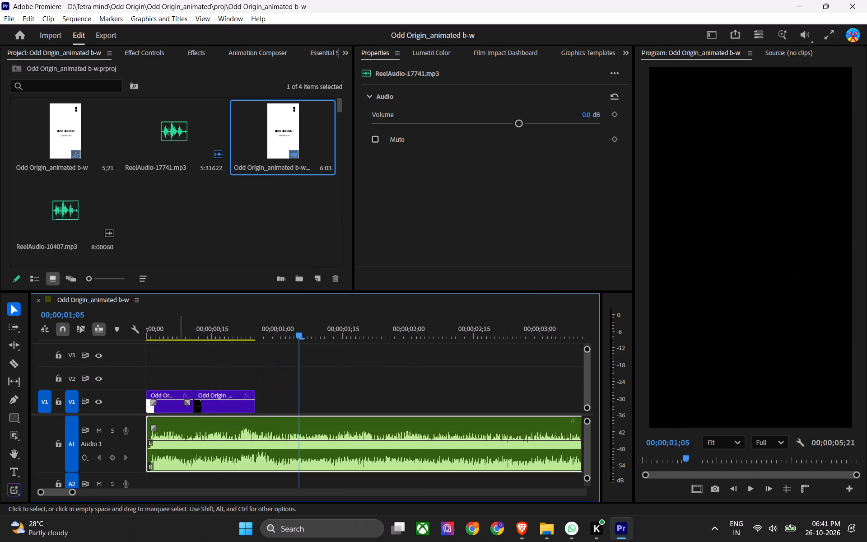
key(ctrl+s)
drag(221, 331, 142, 367)
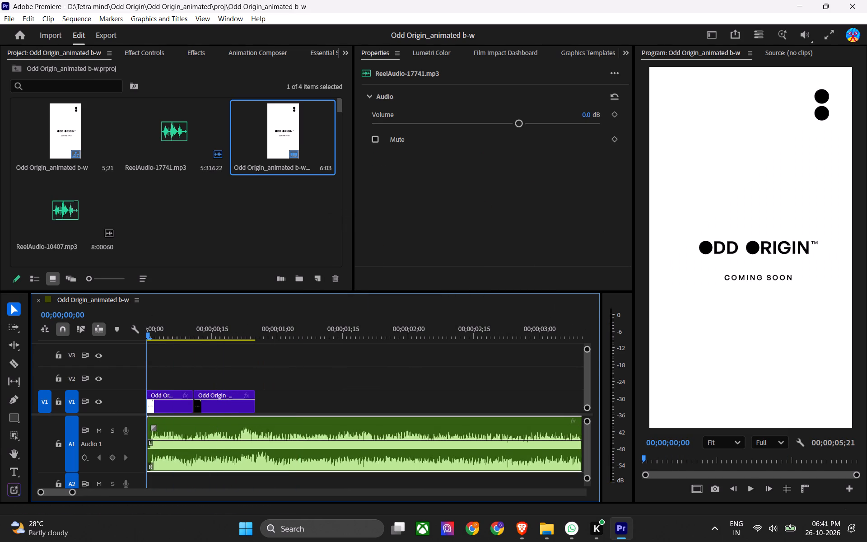
Lock audio track A1, enlarge the audio area and track height to show the waveform, and save.
click(57, 445)
click(131, 415)
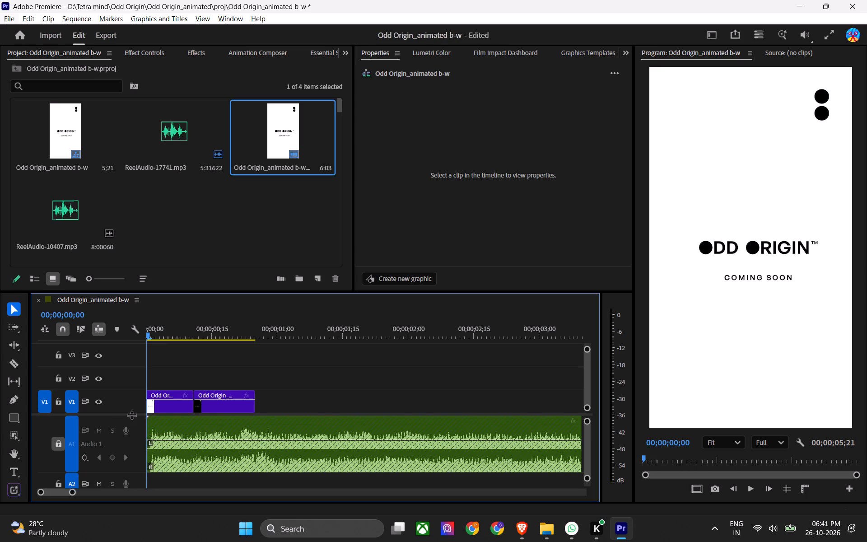
drag(131, 415, 132, 397)
click(128, 416)
drag(129, 413, 129, 396)
alt+scroll(121, 421, up, 5)
key(ctrl+s)
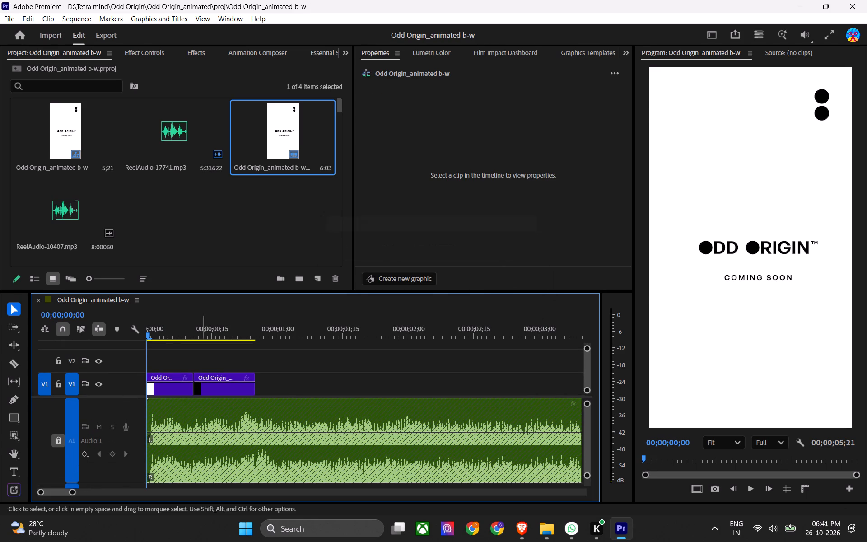
Play from the start and ripple-trim the white clip to end at 00;00;00;10 and the black clip at about 00;00;00;21.
drag(198, 337, 100, 346)
key(space)
key(space)
text(w)
key(space)
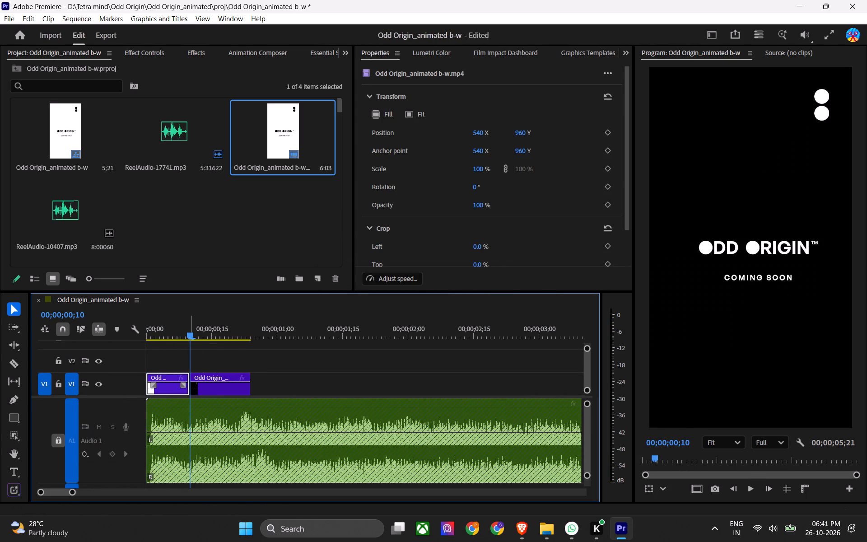
key(space)
key(w)
key(space)
key(space)
Duplicate the white and black clip pair after itself on V1 and close the gap between the pairs.
drag(169, 358, 193, 374)
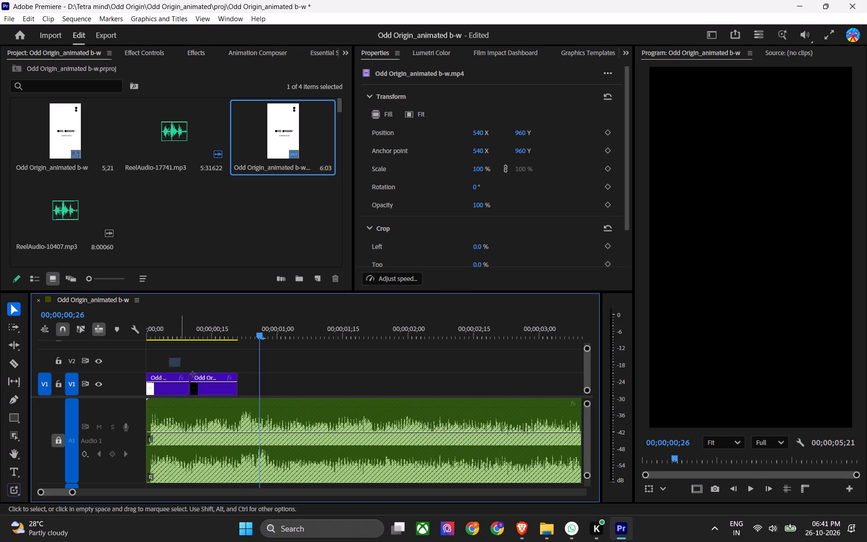
drag(193, 374, 204, 380)
drag(171, 377, 265, 383)
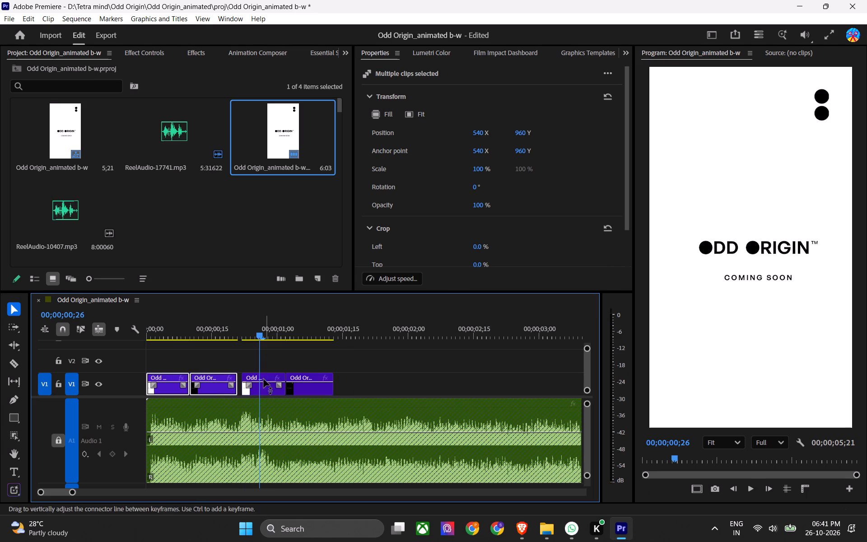
click(240, 379)
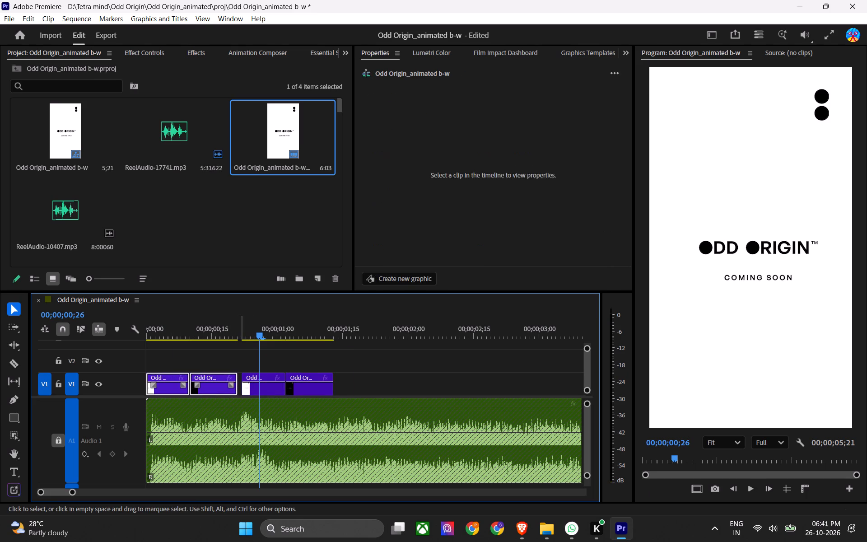
key(x)
Duplicate the four alternating clips after themselves on V1 and close the gap between the groups.
drag(164, 367, 304, 394)
alt+drag(163, 389, 346, 387)
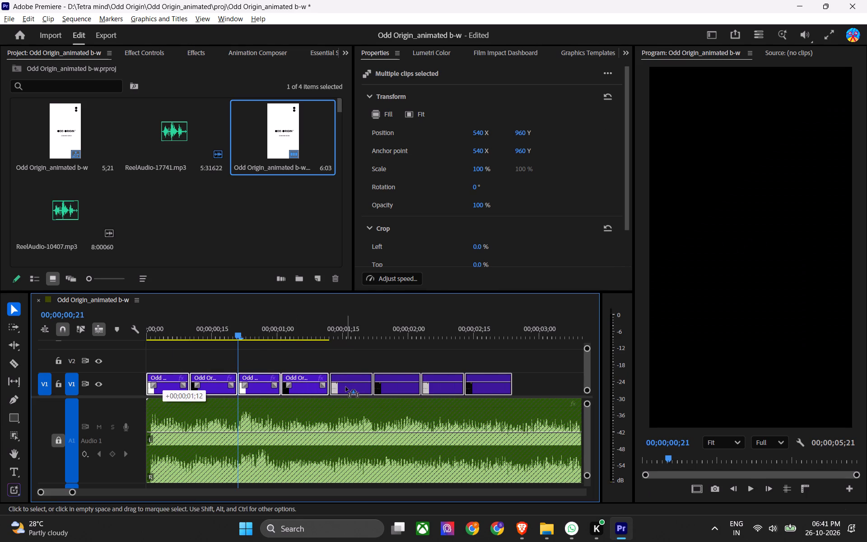
alt+drag(346, 387, 372, 388)
click(335, 387)
key(x)
alt+scroll(342, 396, down, 5)
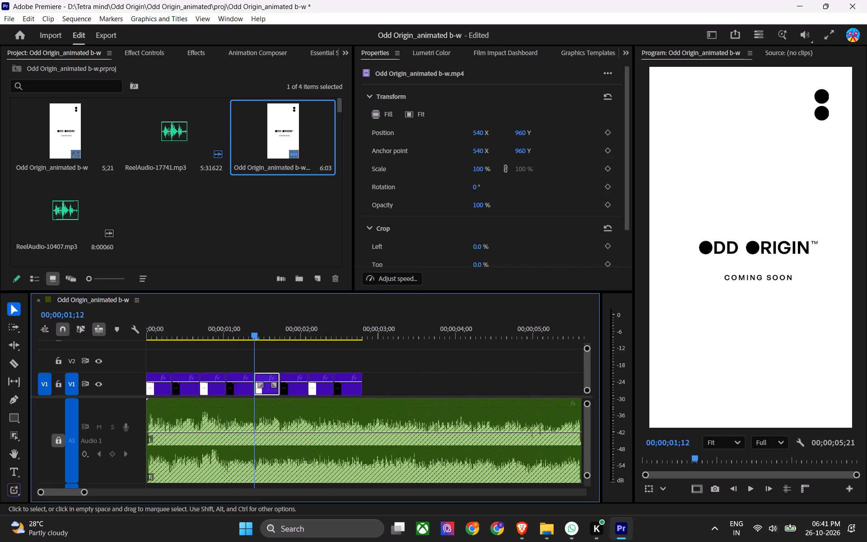
Duplicate the eight alternating clips after themselves on V1, close the gap between the groups, and save.
drag(373, 369, 157, 394)
drag(158, 392, 384, 385)
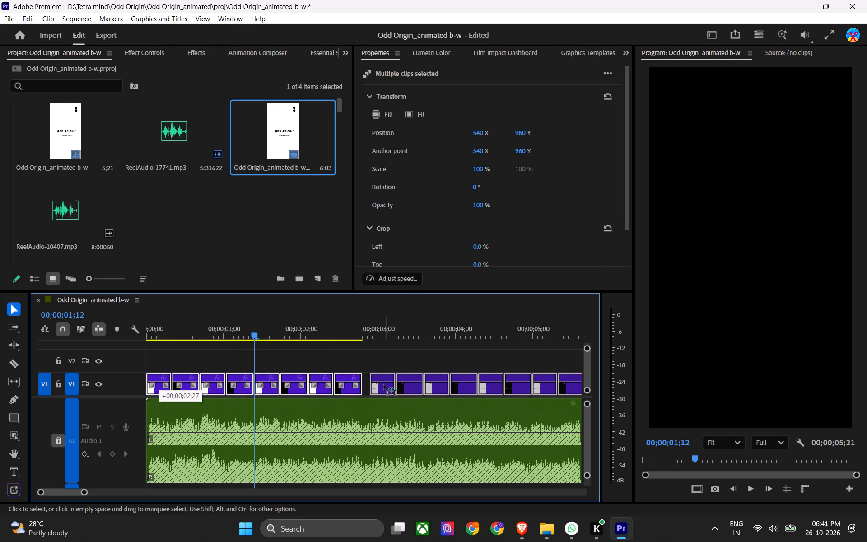
drag(384, 385, 382, 385)
click(367, 385)
key(x)
alt+scroll(360, 386, down, 1)
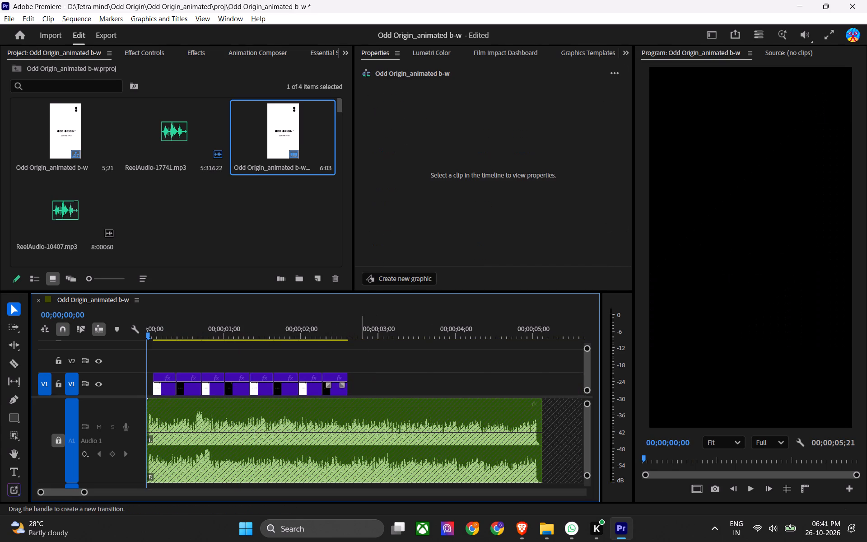
key(ctrl+z)
click(345, 384)
key(x)
alt+scroll(347, 401, down, 6)
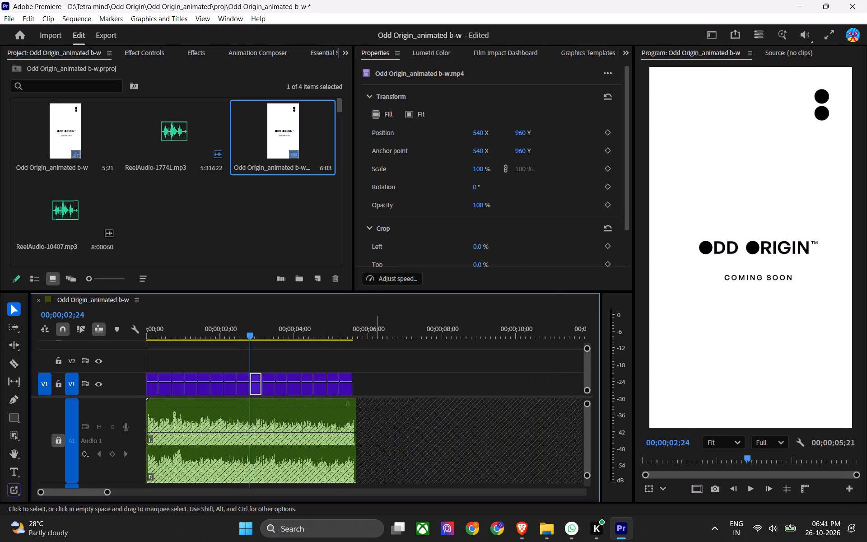
key(ctrl+s)
Duplicate the sixteen alternating clips after themselves on V1, close the gap between the groups, and save.
drag(354, 357, 164, 393)
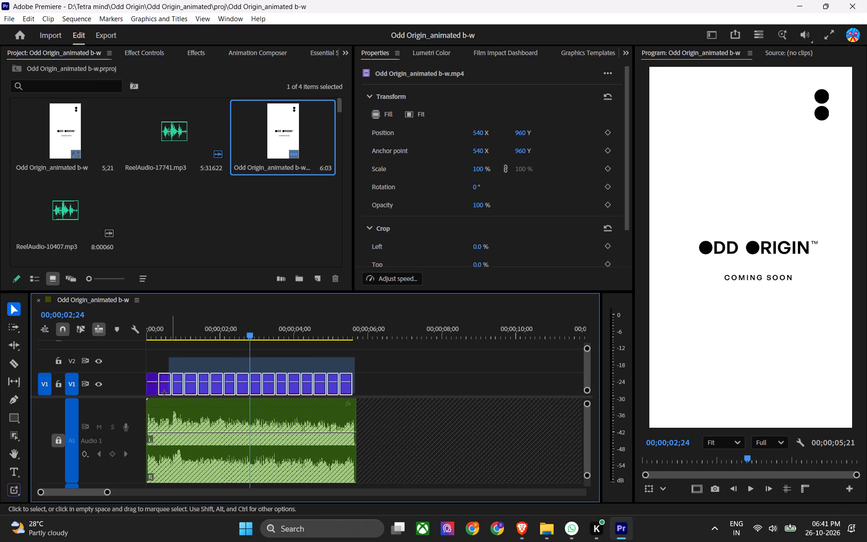
drag(164, 393, 158, 395)
drag(167, 390, 381, 384)
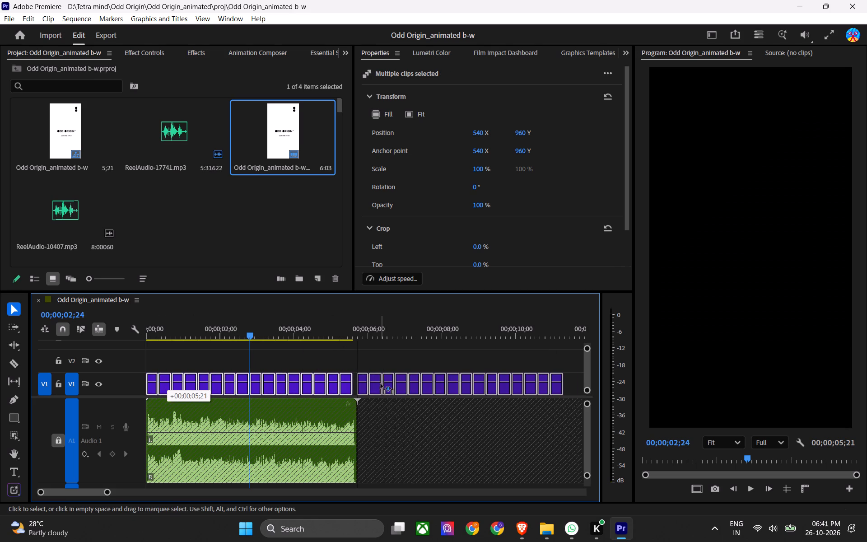
drag(381, 384, 399, 384)
click(367, 384)
key(x)
key(ctrl+1)
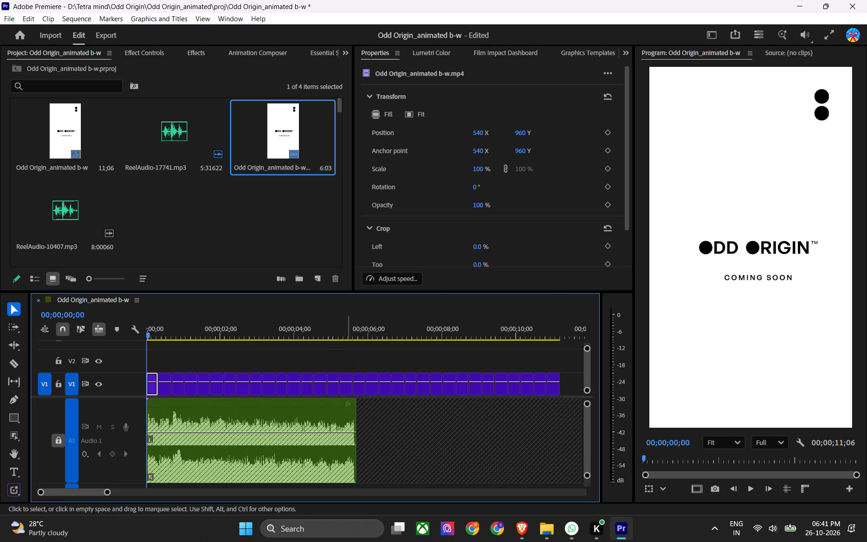
key(ctrl+s)
key(ctrl+s)
Play the opening and ripple-trim the first clips on V1 shorter at points from 00;00;00;05 to 00;00;00;21.
text(===)
key(ctrl+s)
key(space)
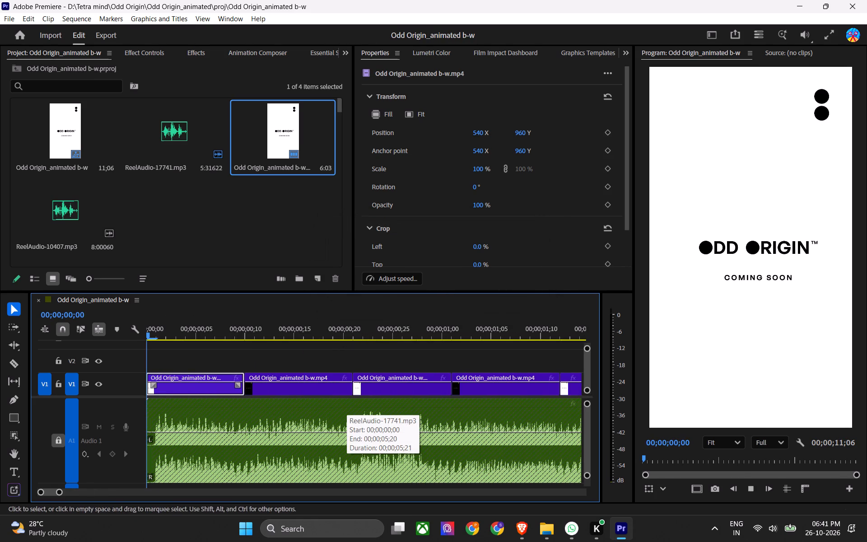
key(space)
key(ctrl+1)
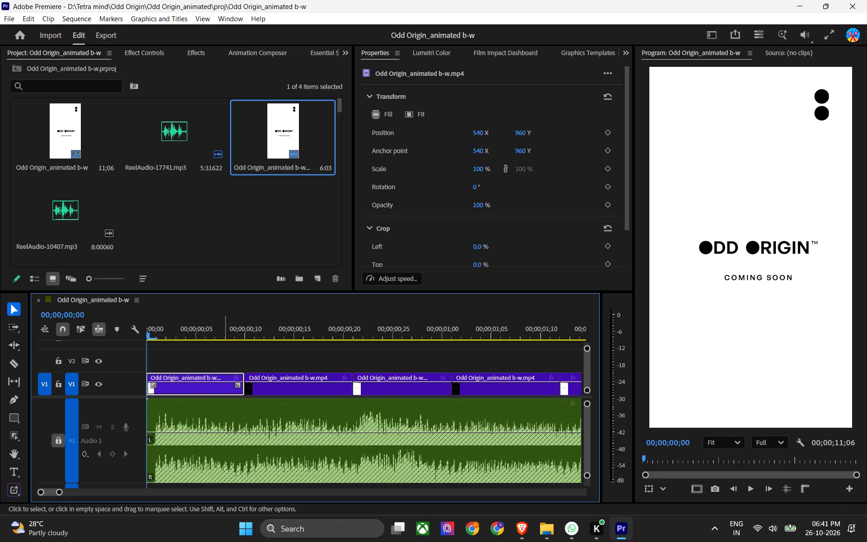
key(space)
key(space)
drag(211, 335, 128, 348)
key(space)
key(space)
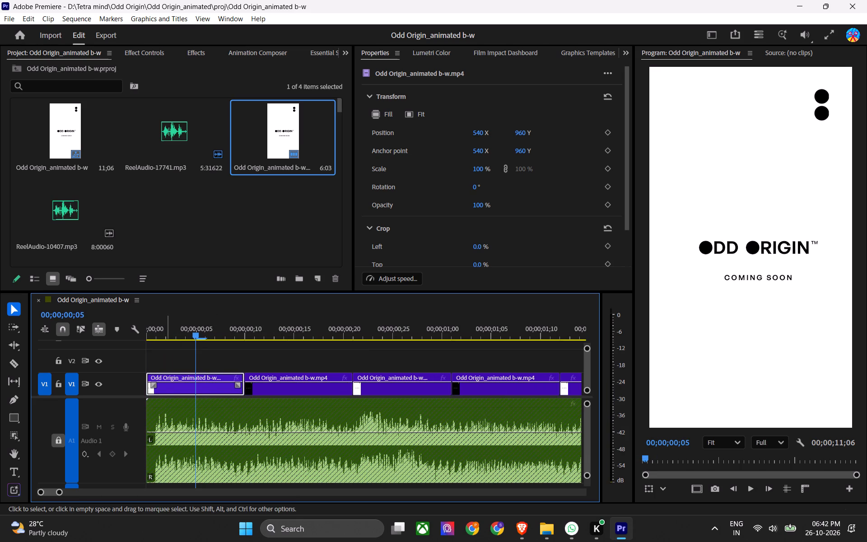
key(w)
drag(190, 333, 357, 351)
key(w)
key(w)
key(w)
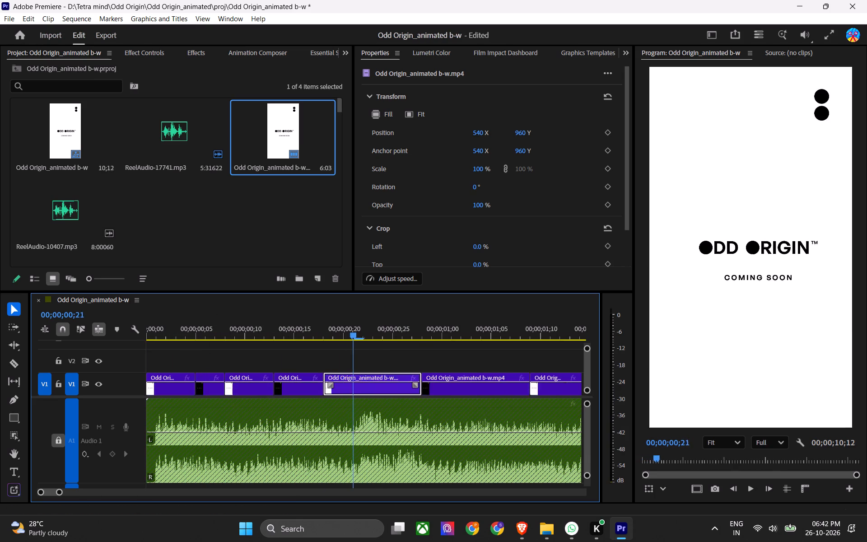
key(w)
Continue ripple-trimming the following white and black clips on V1 into shorter flashes up to 00;00;01;04.
drag(357, 351, 482, 363)
key(w)
key(w)
key(w)
key(w)
key(w)
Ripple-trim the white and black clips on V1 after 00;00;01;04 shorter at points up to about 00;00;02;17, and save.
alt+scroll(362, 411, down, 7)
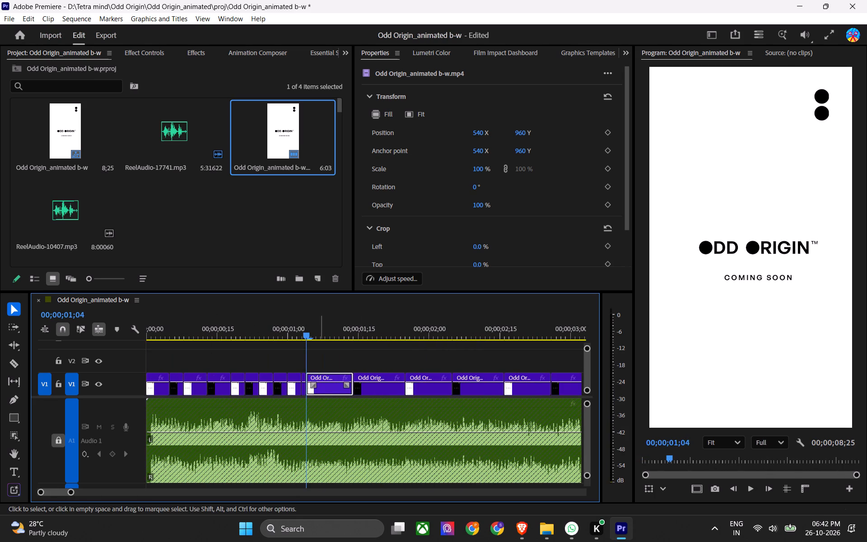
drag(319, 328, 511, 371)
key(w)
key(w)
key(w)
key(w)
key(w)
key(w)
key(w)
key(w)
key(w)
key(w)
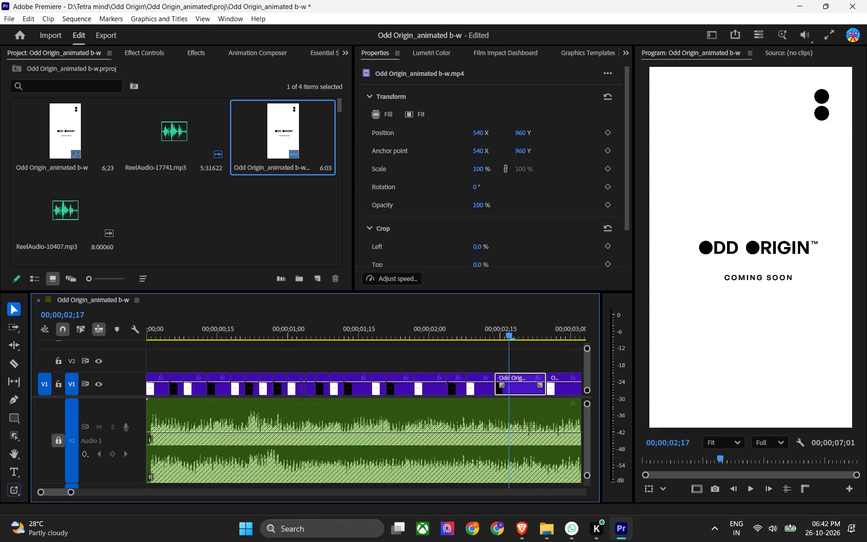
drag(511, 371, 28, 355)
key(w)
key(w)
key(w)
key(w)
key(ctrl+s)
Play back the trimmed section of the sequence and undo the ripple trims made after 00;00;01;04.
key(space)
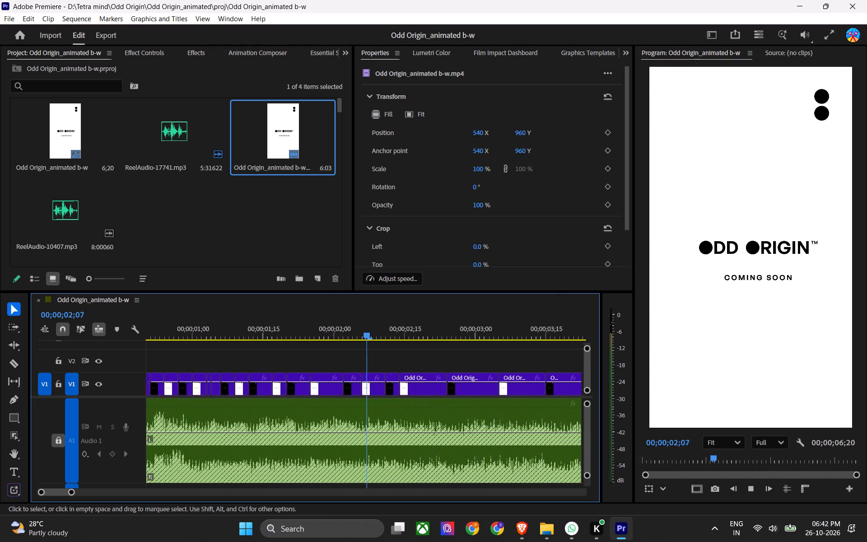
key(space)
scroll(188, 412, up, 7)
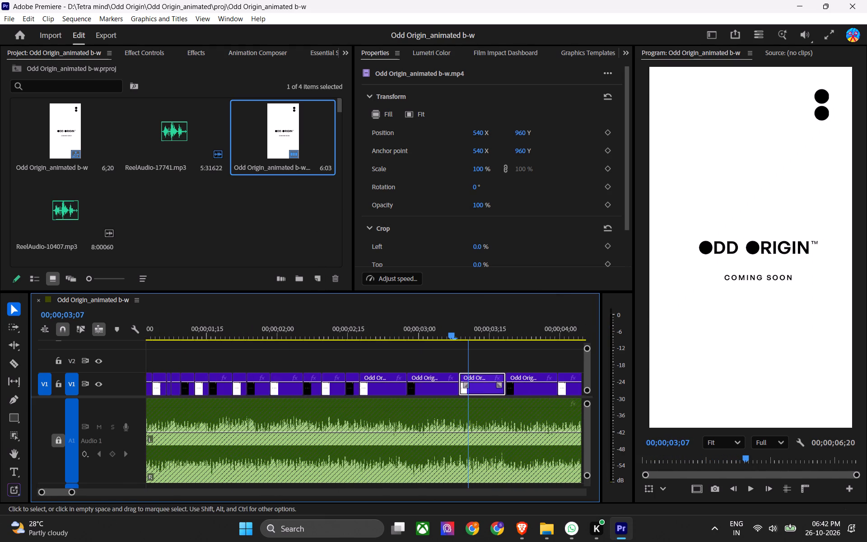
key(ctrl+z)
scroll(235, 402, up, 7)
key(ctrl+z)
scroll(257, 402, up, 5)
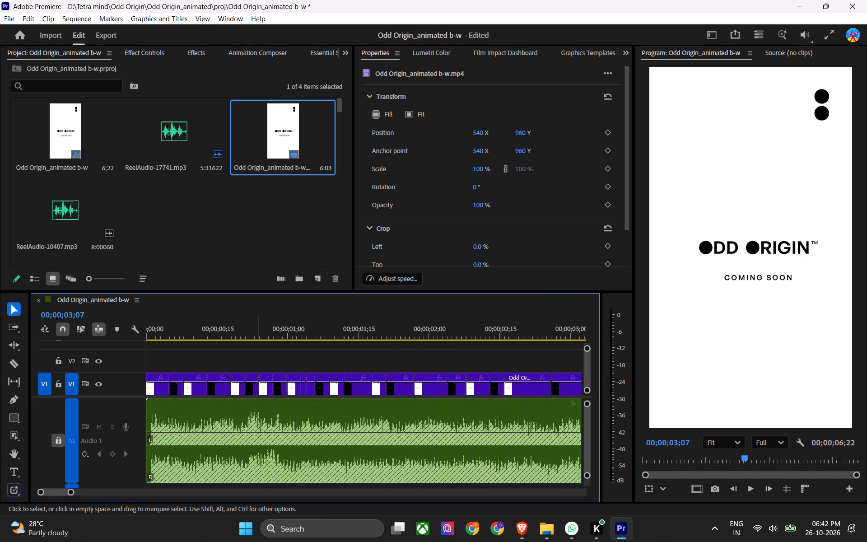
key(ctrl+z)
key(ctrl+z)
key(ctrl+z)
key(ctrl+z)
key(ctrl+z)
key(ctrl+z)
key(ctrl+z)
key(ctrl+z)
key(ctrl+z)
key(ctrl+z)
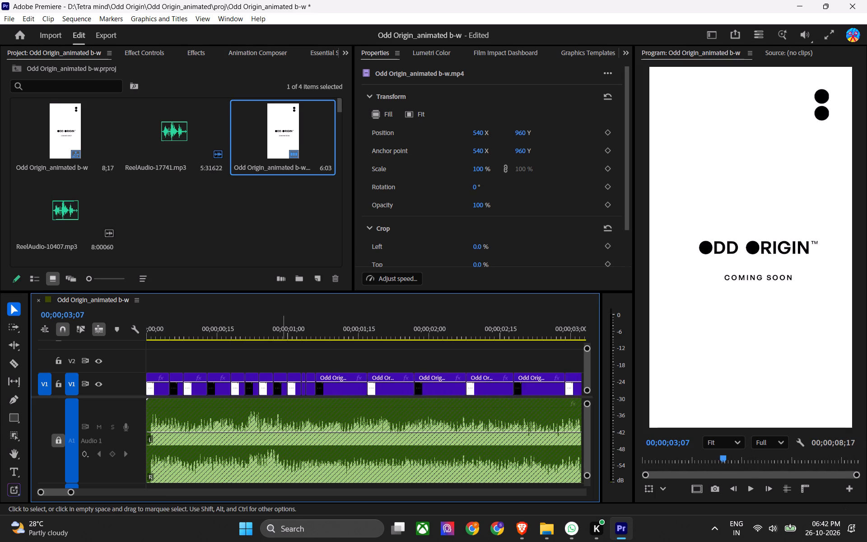
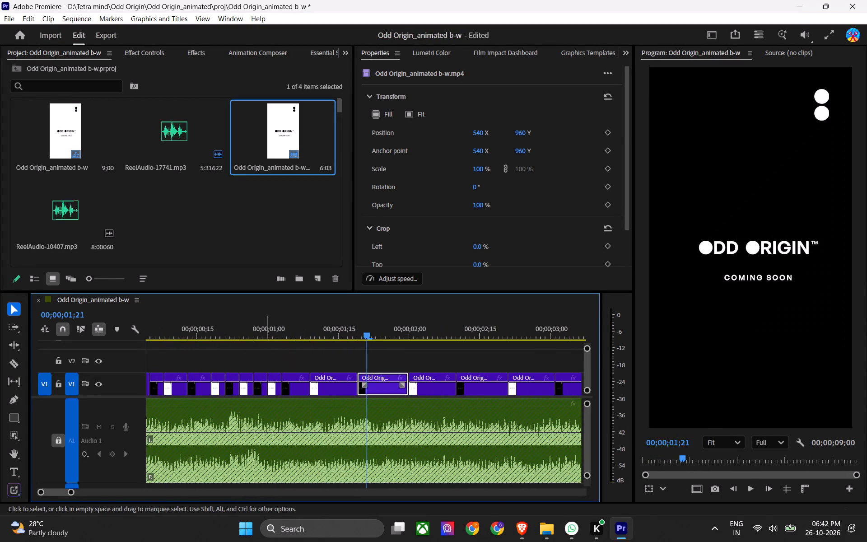
Ripple-trim the white and black clips on V1 shorter to the audio beat from about 00;00;01;09 to 00;00;01;26.
drag(342, 332, 308, 335)
key(w)
key(space)
key(space)
drag(350, 329, 350, 329)
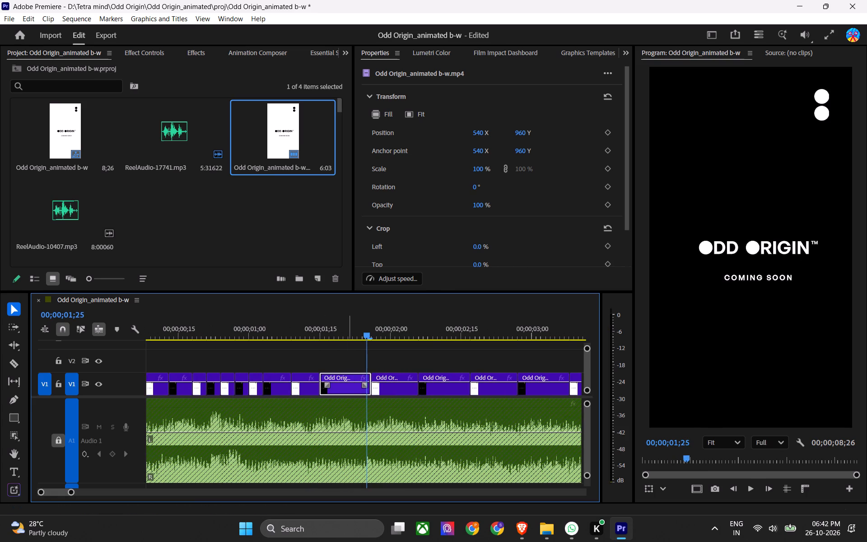
drag(350, 329, 341, 333)
key(w)
key(space)
key(space)
drag(360, 331, 346, 333)
key(w)
key(space)
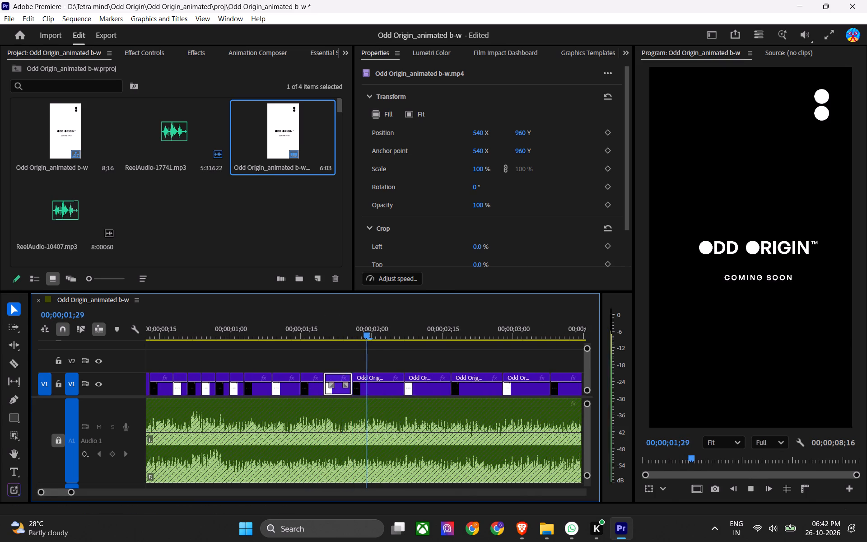
Continue ripple-trimming the following V1 clips to the beat, up to about 00;00;02;28.
key(space)
key(w)
key(space)
key(space)
key(space)
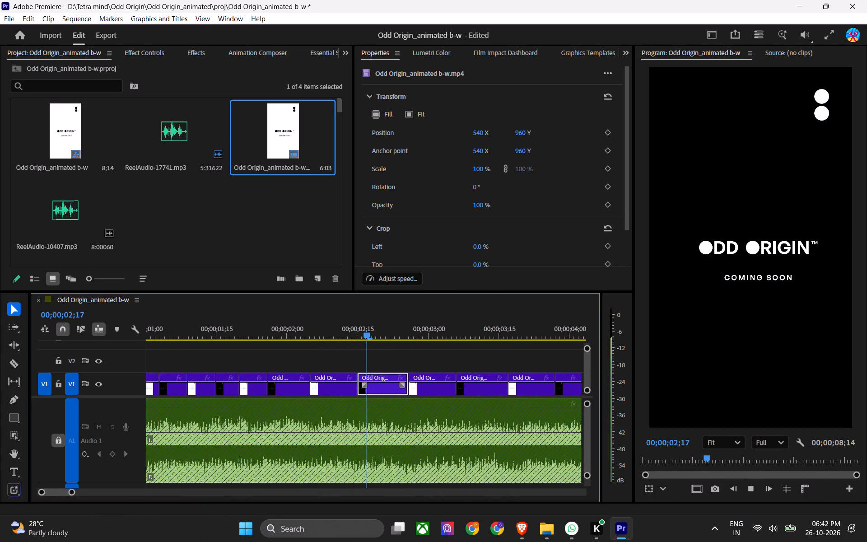
key(space)
drag(375, 332, 362, 339)
key(w)
click(354, 339)
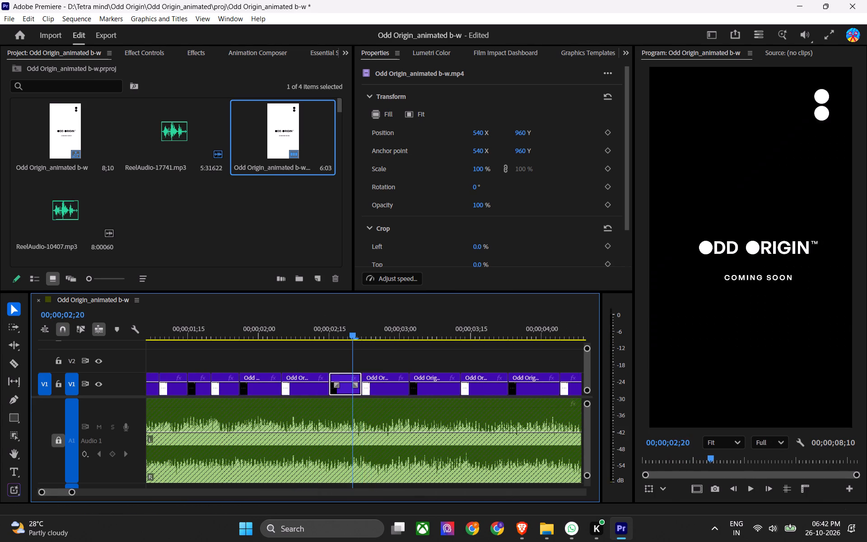
key(space)
key(space)
drag(355, 330, 338, 335)
key(w)
Play on and ripple-trim the next white and black clips on V1 to the beat, up to about 00;00;03;26.
key(space)
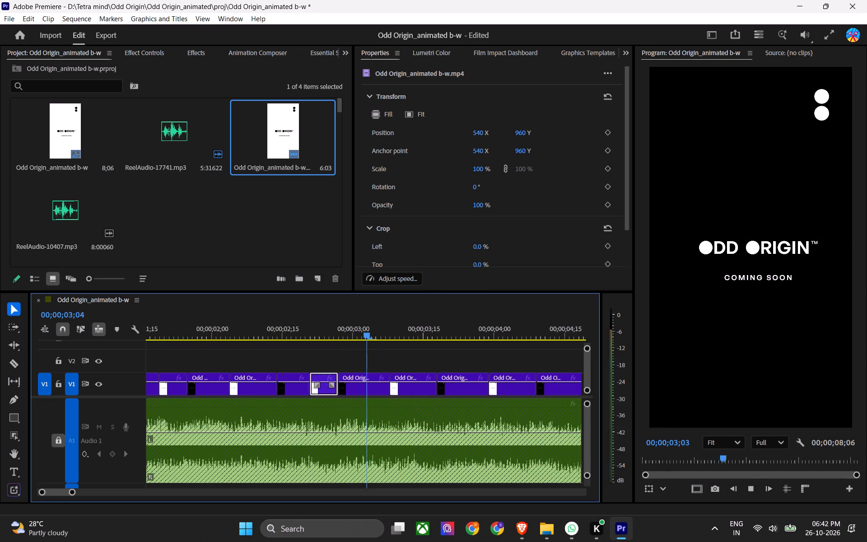
key(space)
key(w)
key(space)
key(space)
text(w)
key(space)
key(space)
text(w w w)
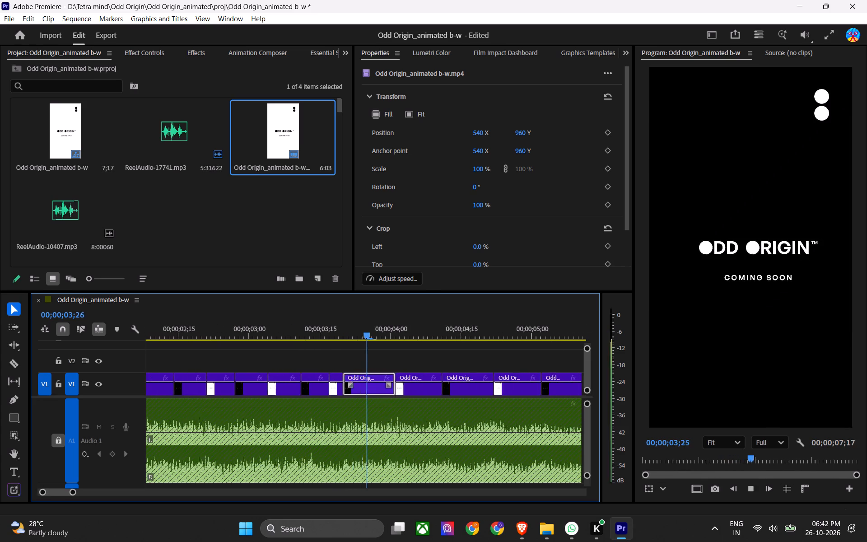
key(space)
key(space)
key(space)
key(space)
key(space)
Ripple-trim the V1 clips from about 00;00;04;07 onward into short flashes and save the project.
drag(322, 329, 331, 339)
key(w)
key(w)
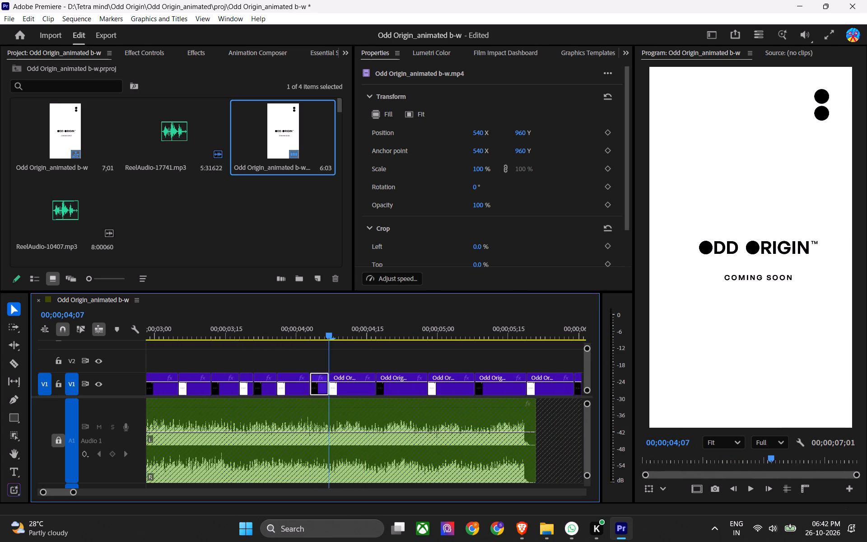
key(w)
drag(331, 339, 431, 344)
key(w)
key(w)
key(w)
key(w)
key(w)
key(ctrl+1)
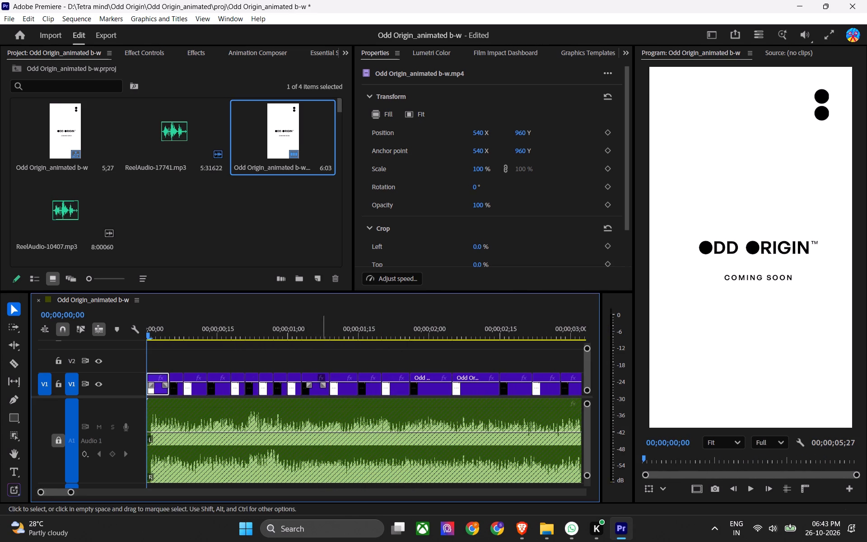
key(ctrl+s)
Play the reel from the start, ripple-trim the V1 clips between about 00;00;03;29 and 00;00;04;25 shorter, and save.
key(space)
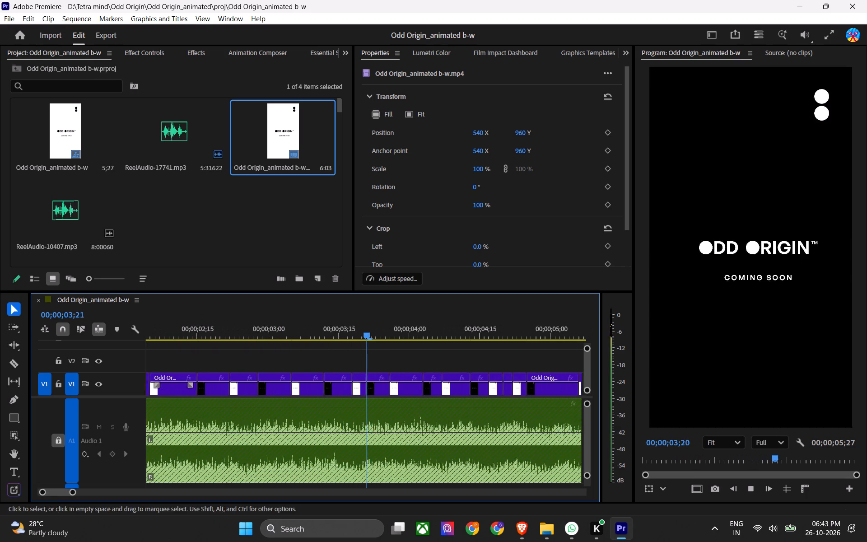
key(space)
drag(292, 310, 293, 315)
drag(293, 318, 298, 321)
key(w)
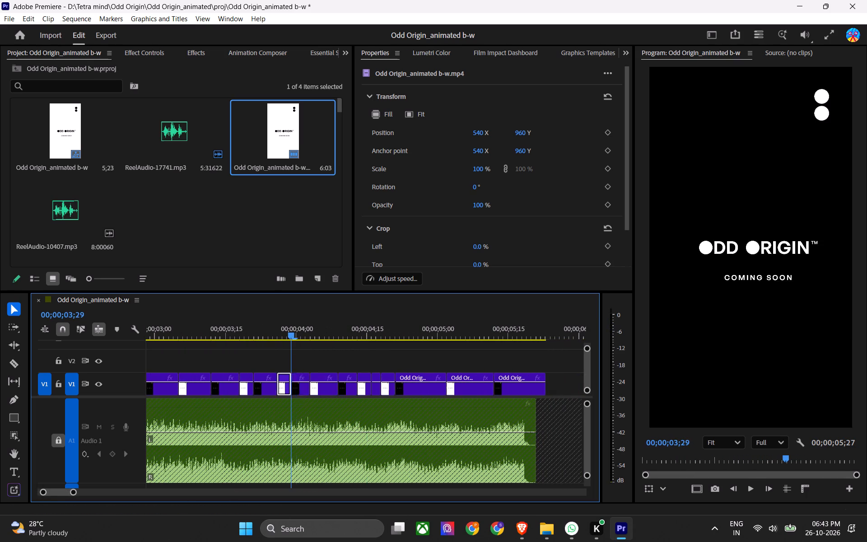
drag(298, 321, 423, 347)
key(w)
key(w)
key(w)
key(w)
key(w)
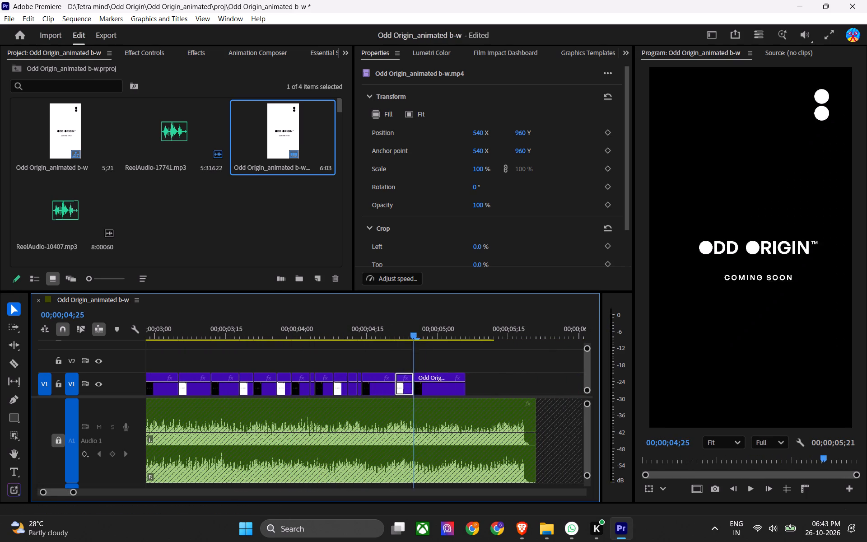
drag(423, 347, 385, 345)
key(w)
key(w)
alt+scroll(289, 432, down, 7)
key(ctrl+s)
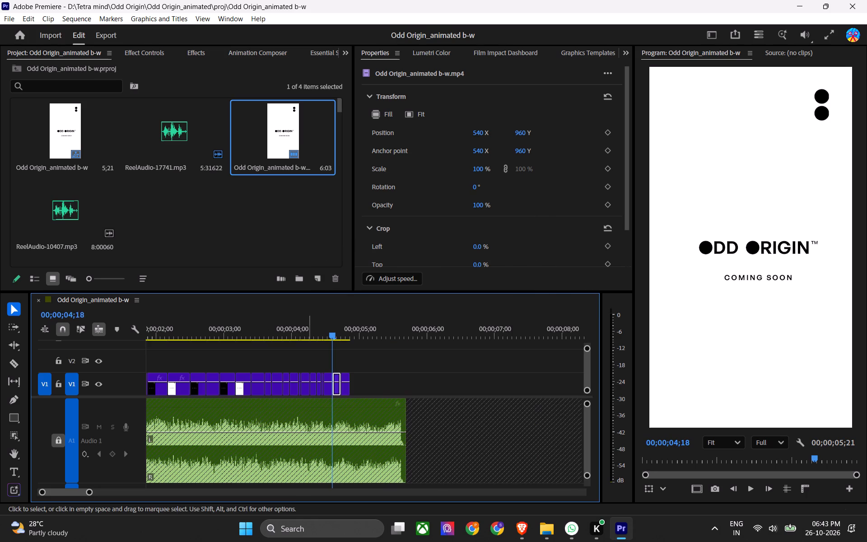
Play the trimmed reel and fill the end of V1 with a copy of the short clips from about 00;00;00;13 to 00;00;01;08.
drag(312, 325, 107, 350)
key(space)
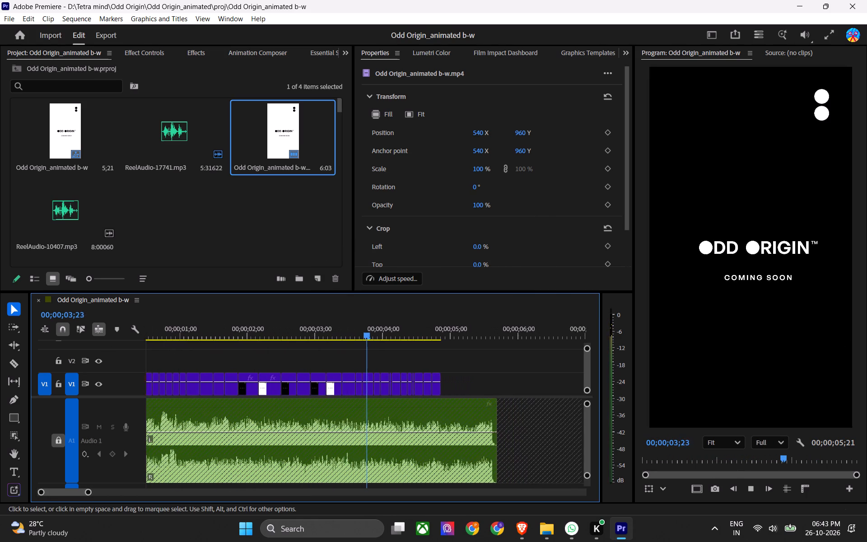
key(space)
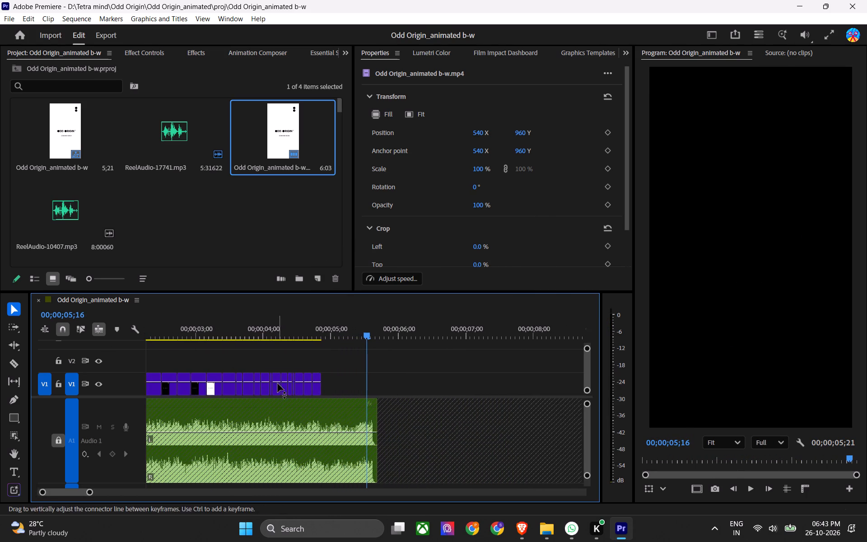
alt+scroll(278, 387, down, 4)
scroll(283, 387, up, 5)
key(ctrl+s)
drag(198, 359, 168, 393)
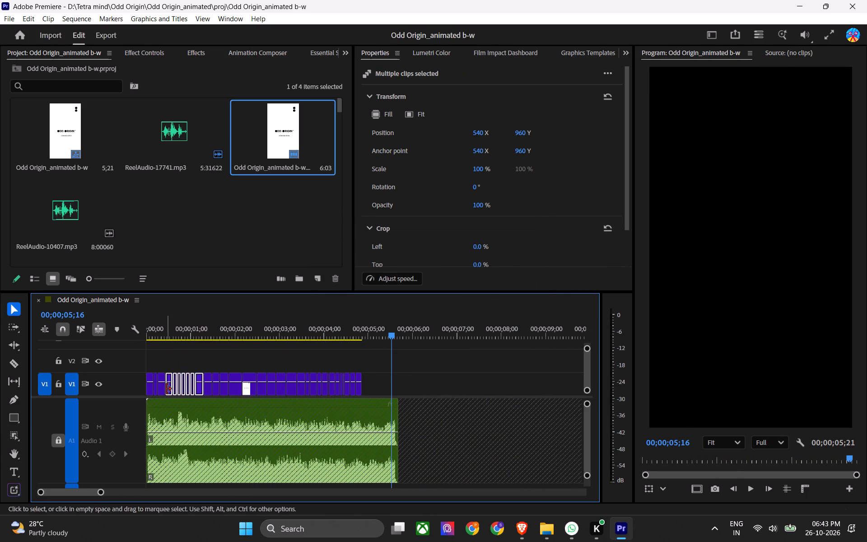
drag(170, 389, 368, 388)
click(354, 327)
key(space)
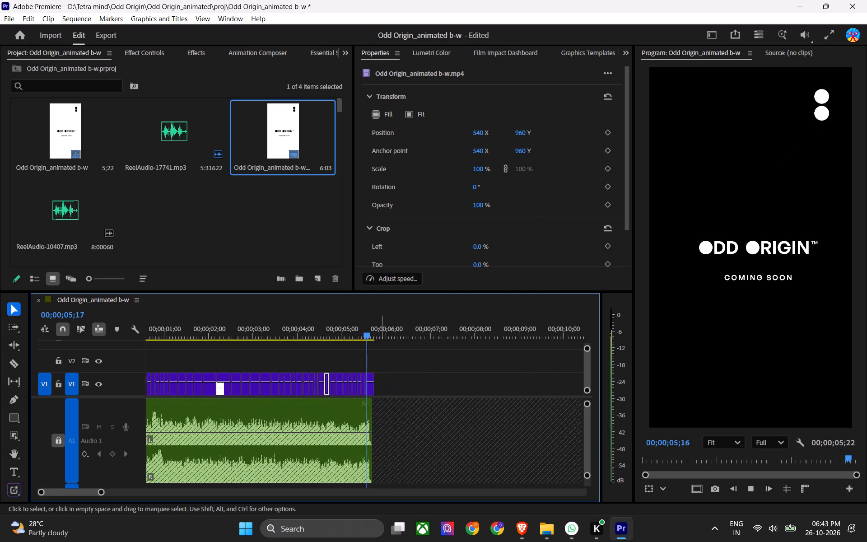
alt+scroll(334, 414, up, 13)
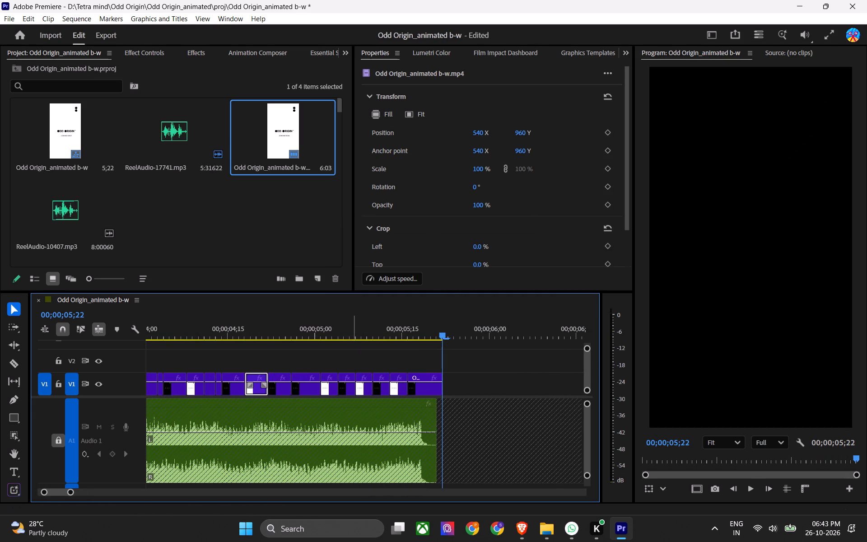
Delete the V1 clips after about 00;00;05;07.
click(360, 331)
drag(433, 357, 365, 392)
key(x)
Lengthen the last three clips on V1 and move them so they sit edge to edge without gaps.
drag(361, 382, 364, 382)
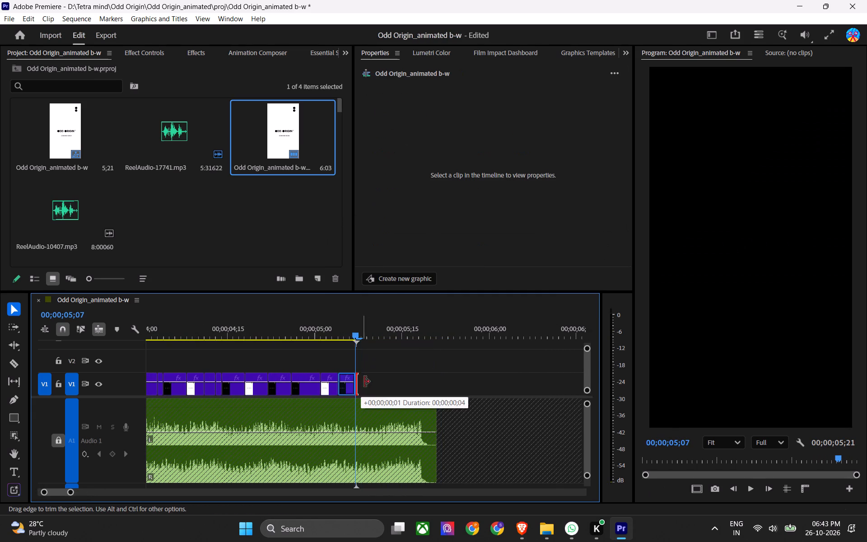
drag(364, 382, 368, 382)
drag(349, 392, 377, 389)
drag(340, 375, 353, 376)
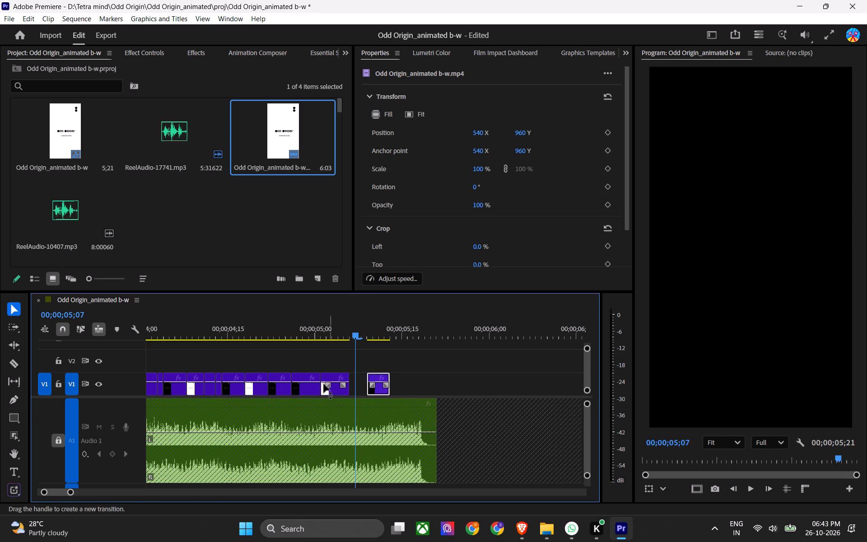
drag(327, 390, 344, 392)
drag(325, 378, 332, 378)
drag(382, 363, 355, 382)
drag(379, 390, 364, 392)
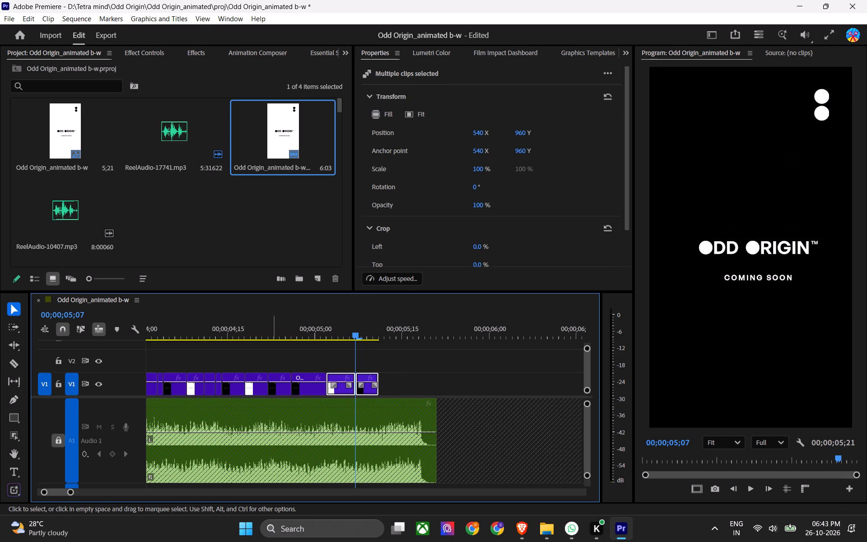
Duplicate the three V1 clips starting at 00;00;04;13 to the end of V1, directly after the last black clip.
drag(211, 355, 230, 368)
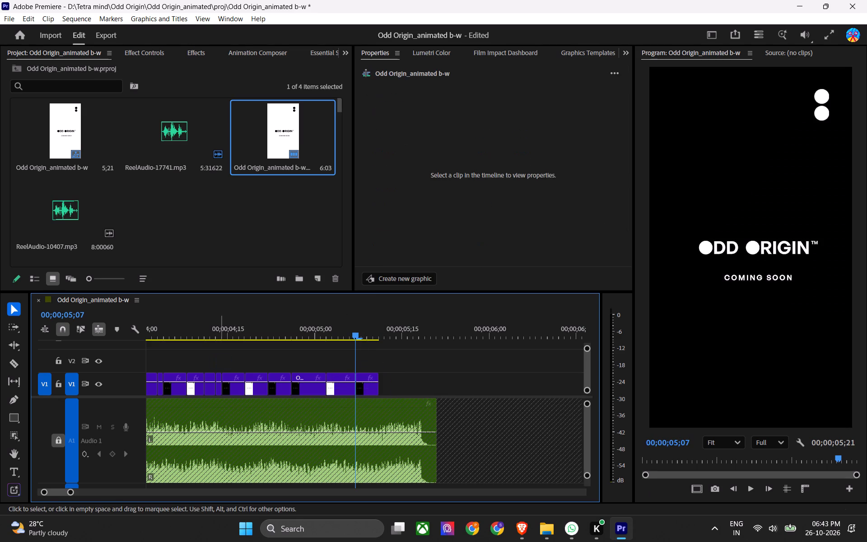
drag(219, 356, 239, 381)
click(238, 391)
drag(326, 327, 297, 340)
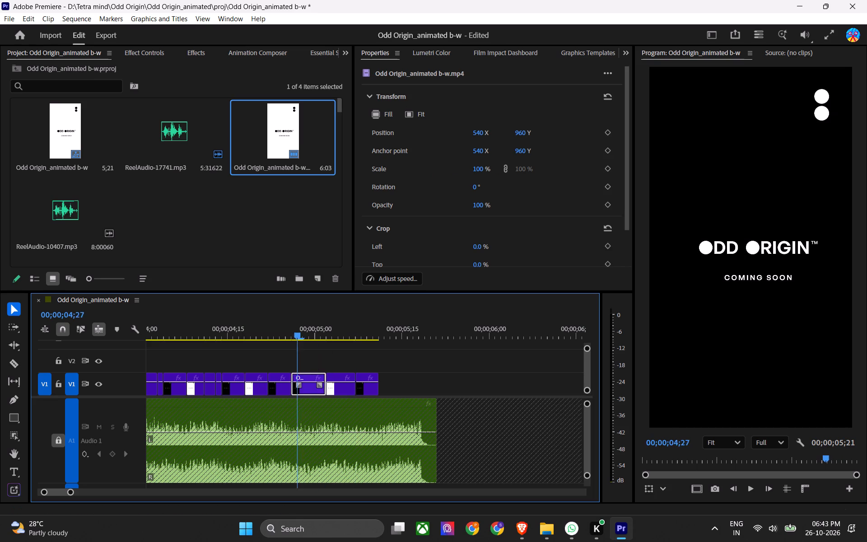
drag(297, 340, 364, 351)
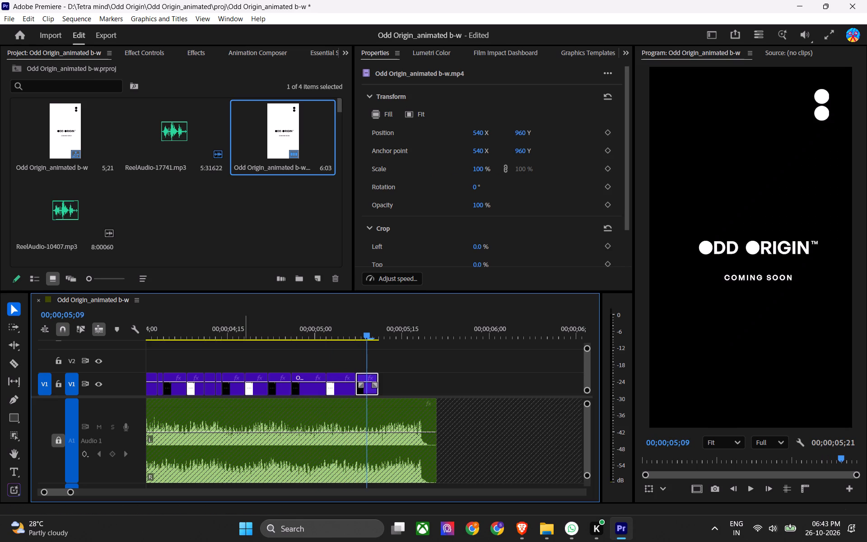
drag(235, 329, 219, 334)
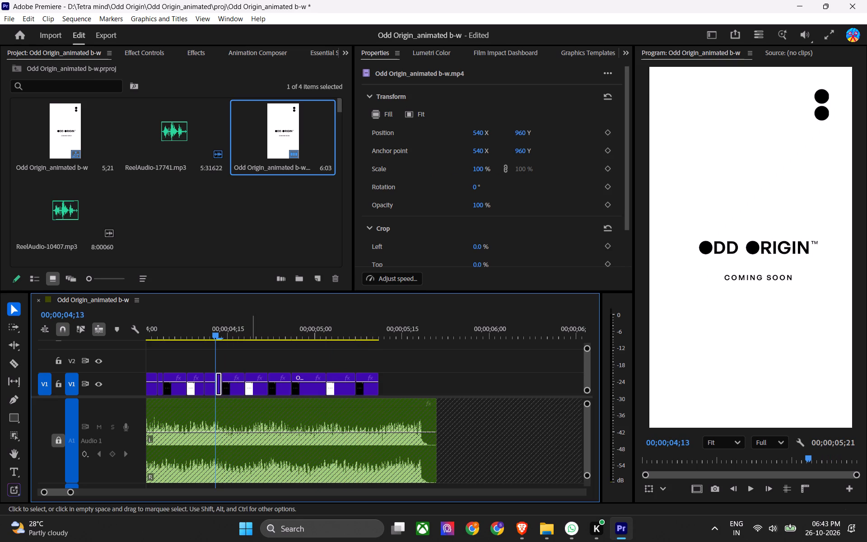
drag(257, 356, 219, 390)
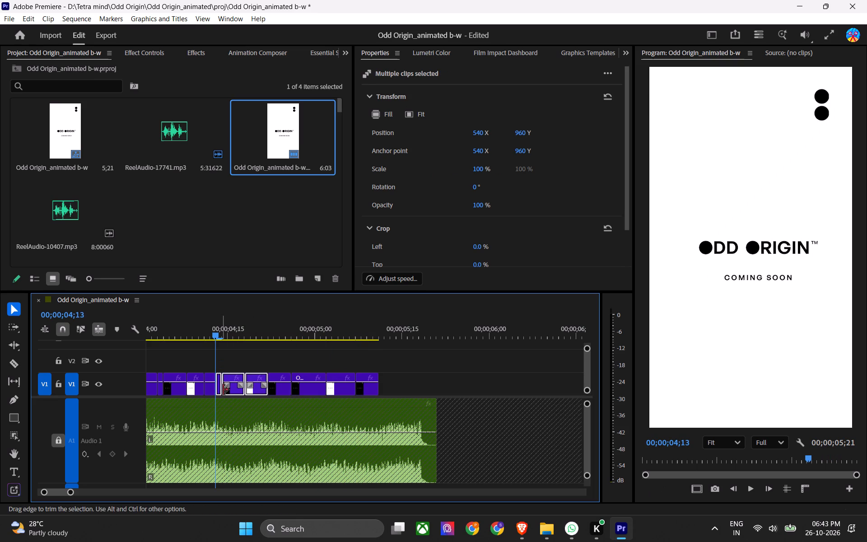
drag(234, 389, 399, 383)
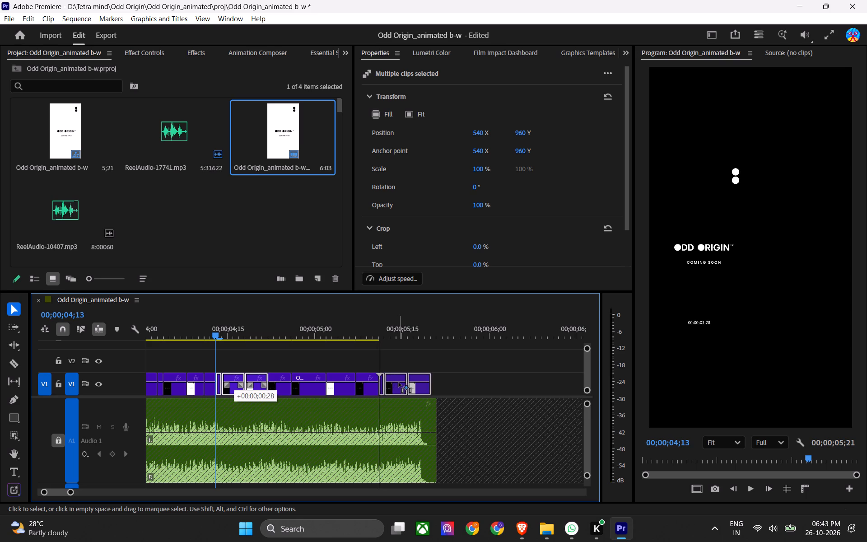
drag(399, 383, 396, 383)
Play the whole reel from the start to its end and save the project.
click(368, 328)
key(space)
key(ctrl+1)
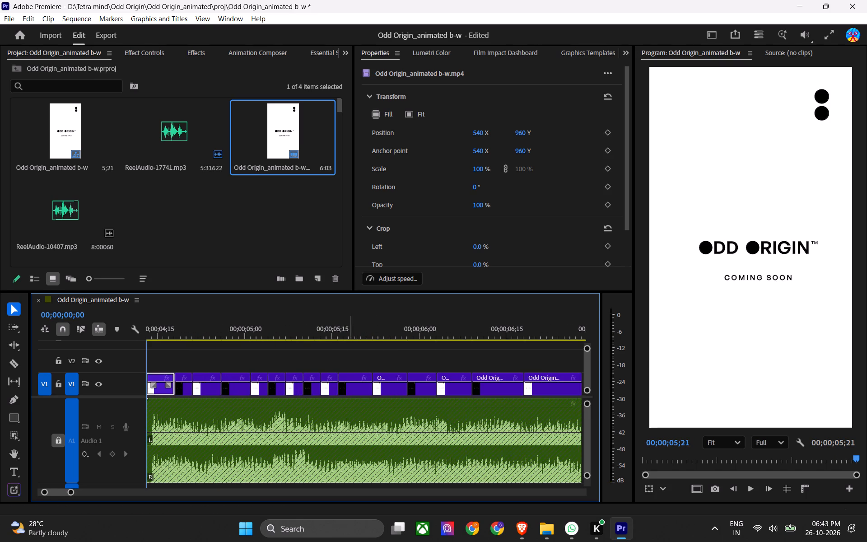
key(ctrl+s)
key(space)
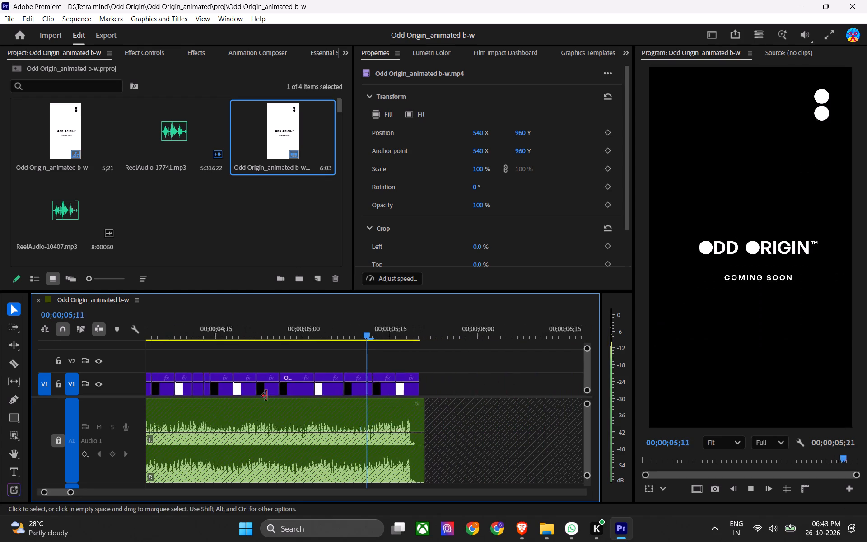
click(389, 360)
key(ctrl+s)
key(ctrl+s)
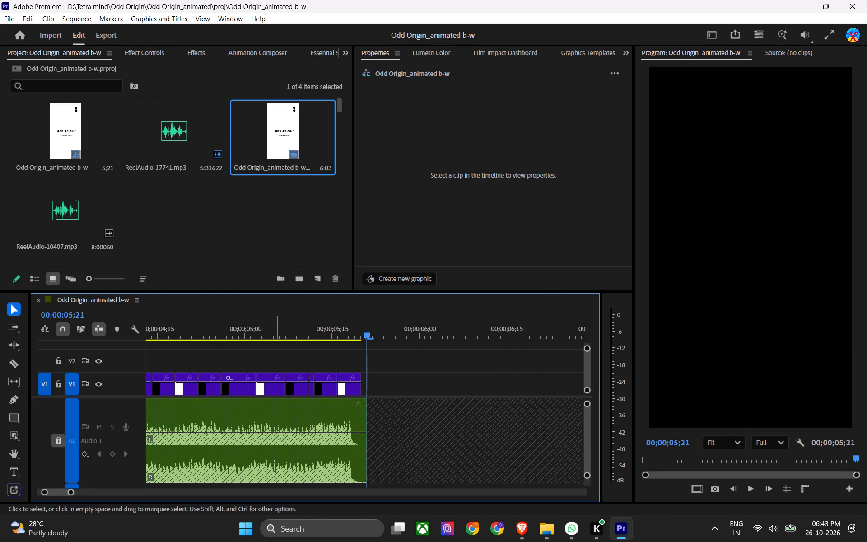
key(ctrl+s)
key(ctrl+s)
key(ctrl+s)
key(ctrl+s)
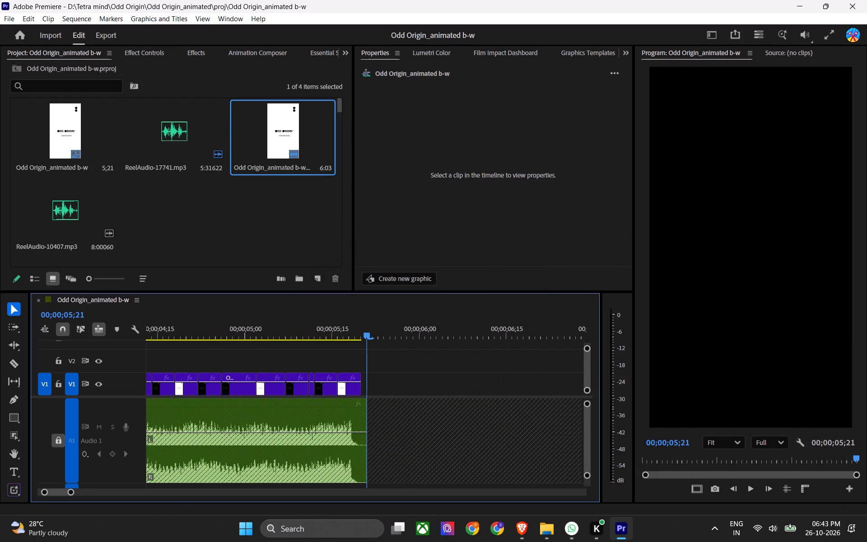
Create a new sequence from the custom reel preset, named Odd Origin_animated b-w (1), reusing the existing sequence's copied name, and save the project.
click(250, 207)
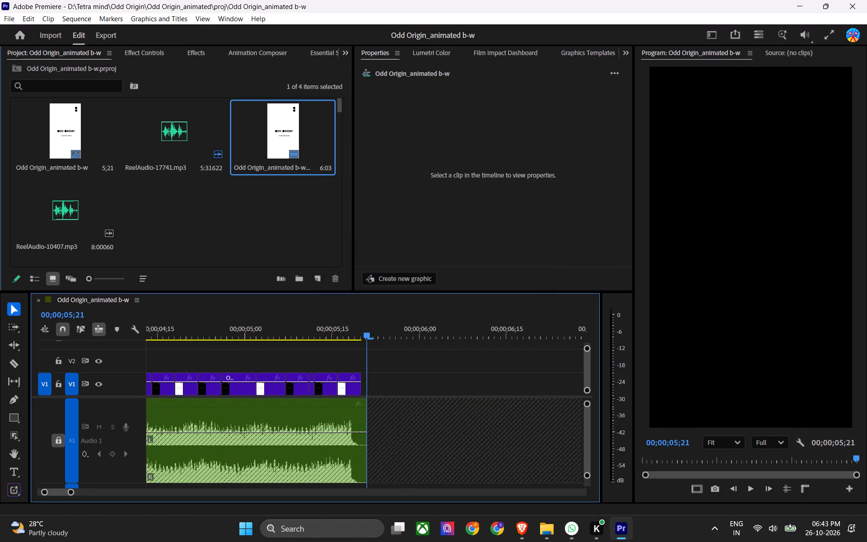
click(213, 206)
double_click(73, 165)
double_click(65, 170)
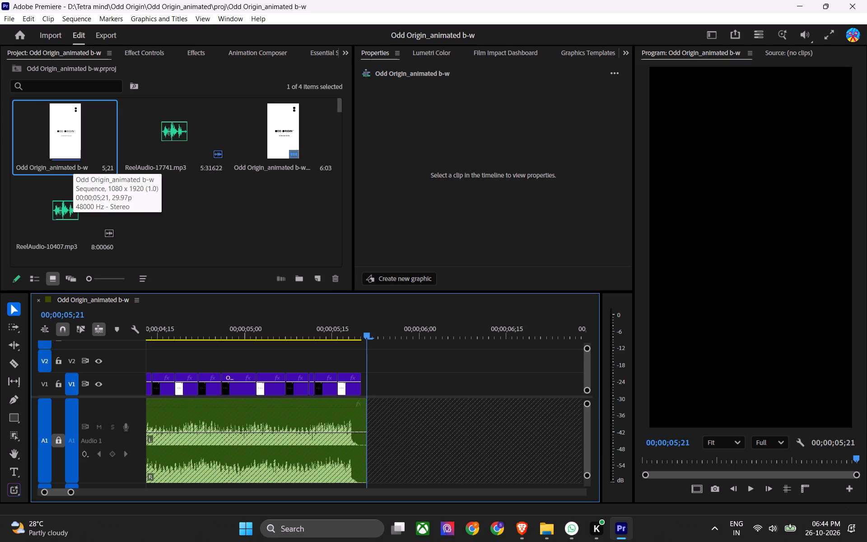
click(65, 168)
key(Return)
key(ctrl+z)
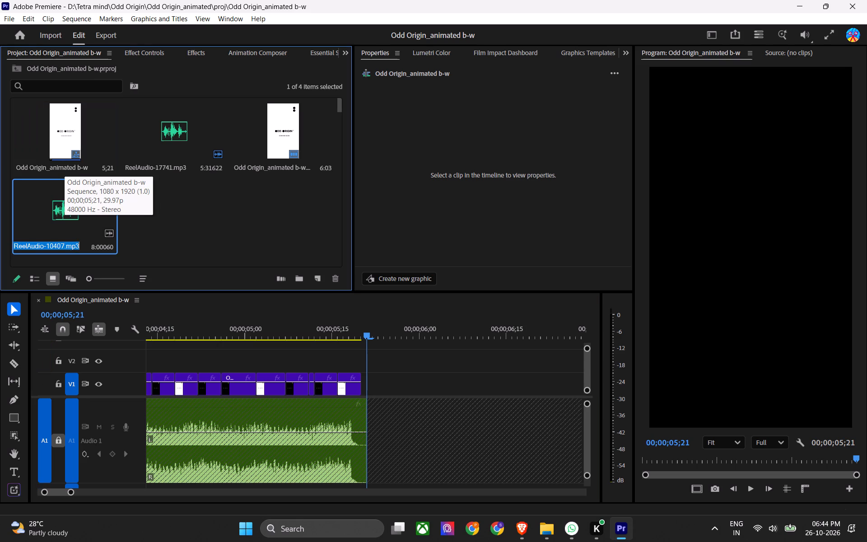
click(81, 171)
key(Return)
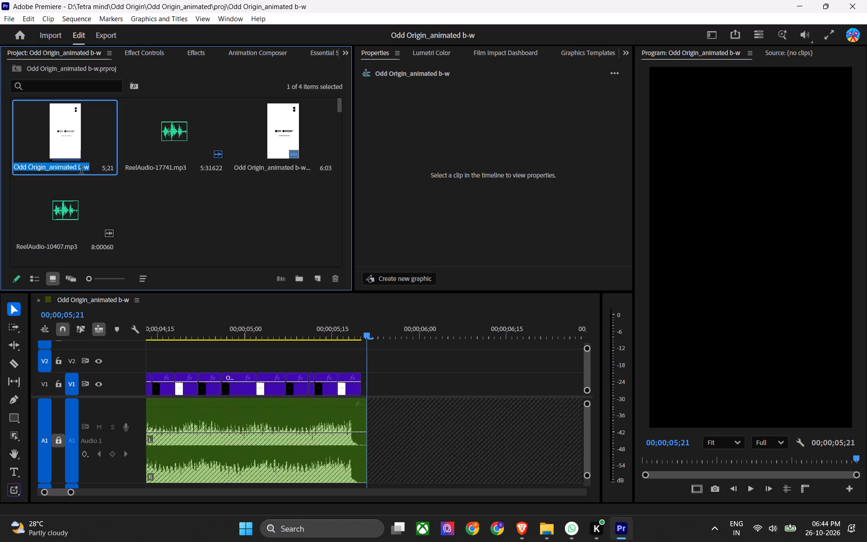
key(ctrl+c)
click(267, 334)
key(ctrl+n)
key(ctrl+v)
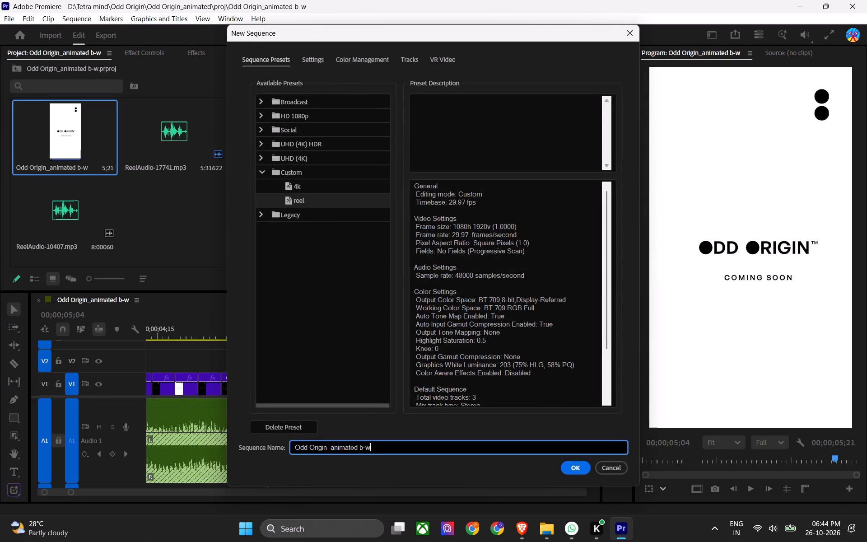
key(space)
text(())
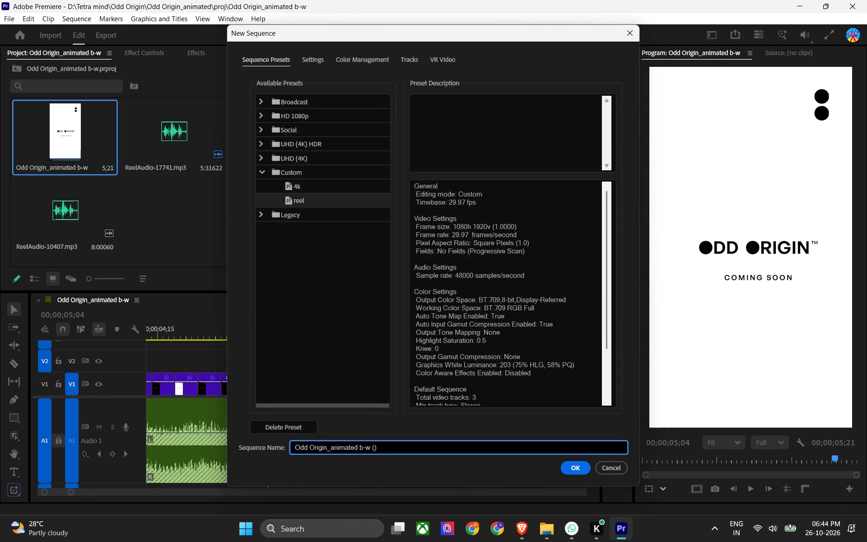
key(Left)
key(1)
key(Return)
key(ctrl+s)
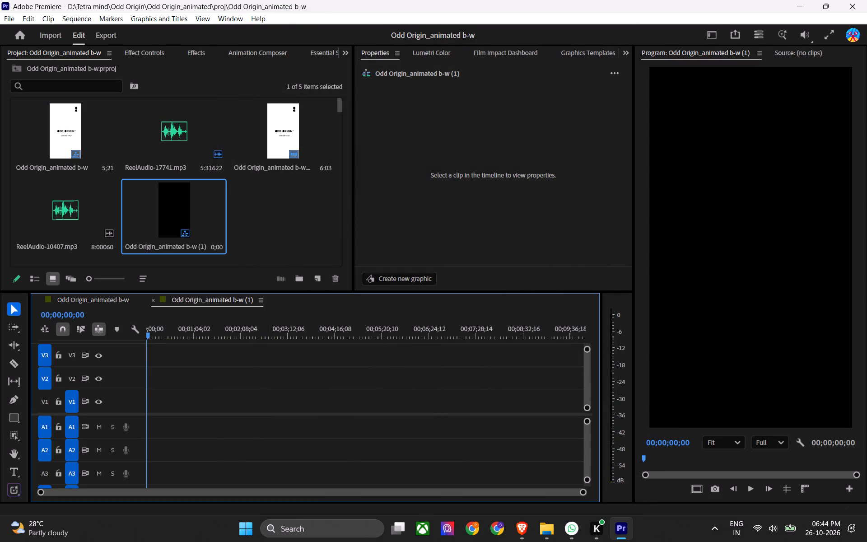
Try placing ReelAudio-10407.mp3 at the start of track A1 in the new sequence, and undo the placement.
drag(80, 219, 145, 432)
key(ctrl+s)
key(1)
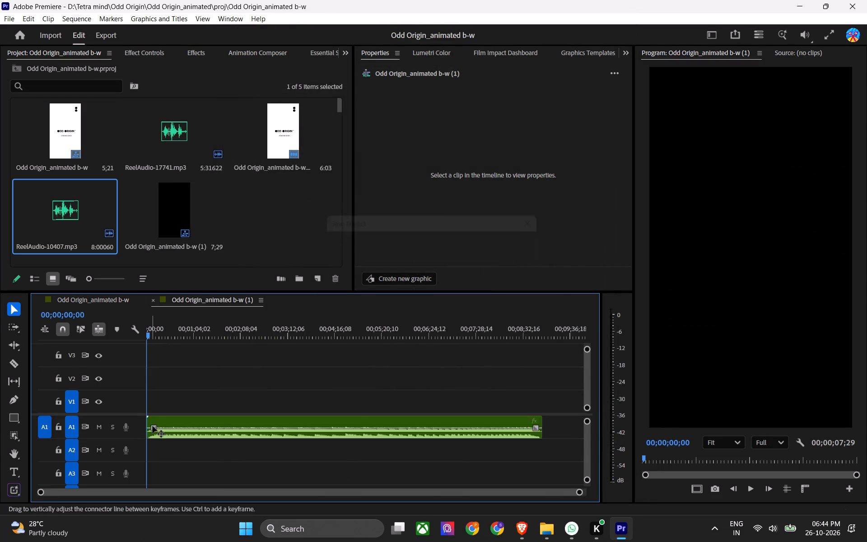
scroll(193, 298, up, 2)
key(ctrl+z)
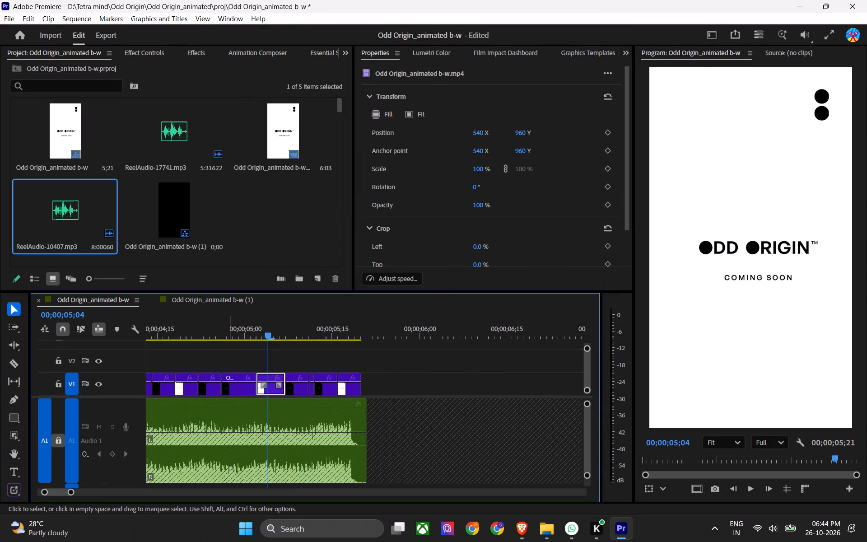
Place ReelAudio-10407.mp3 at the start of A1 in Odd Origin_animated b-w (1), and paste all V1 clips copied from the original sequence.
key(ctrl+a)
key(ctrl+c)
click(216, 303)
drag(186, 331, 93, 337)
key(1)
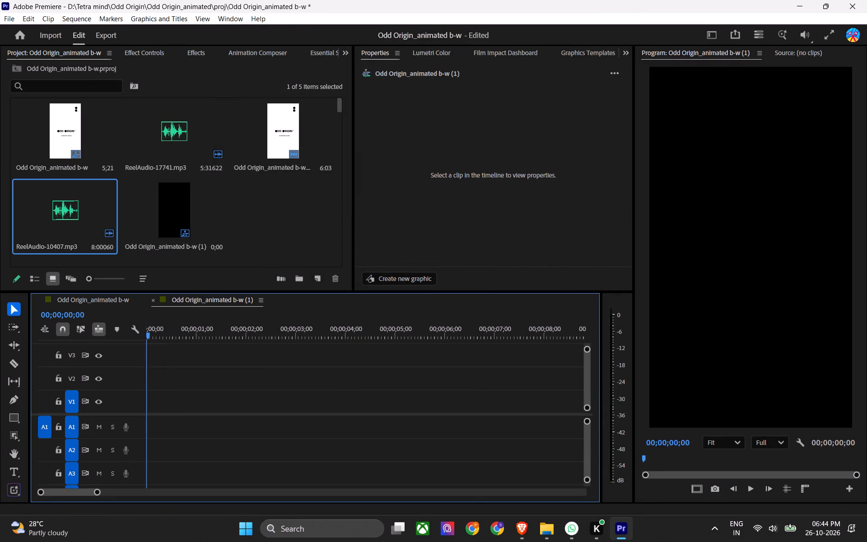
drag(86, 221, 136, 417)
key(1)
key(ctrl+b)
key(ctrl+v)
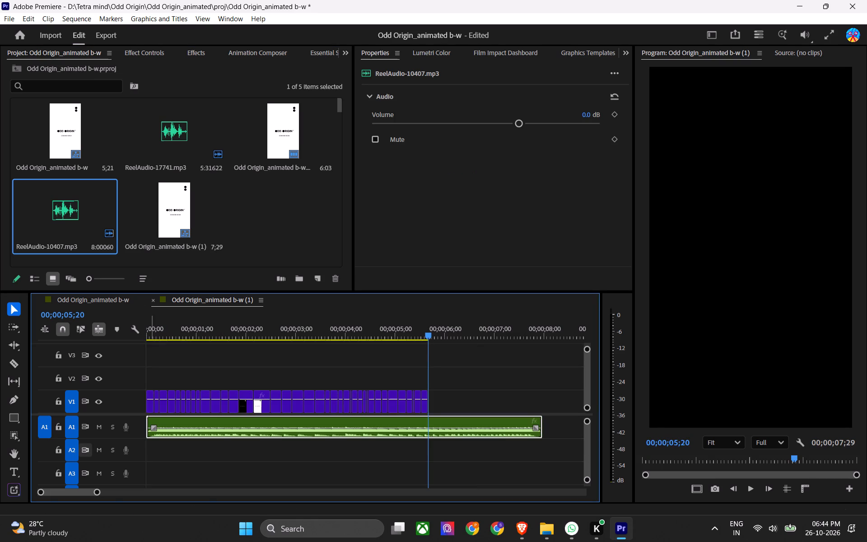
Lock audio track A1 in the new sequence and save the project.
click(56, 427)
key(ctrl+s)
alt+scroll(126, 425, up, 4)
key(ctrl+s)
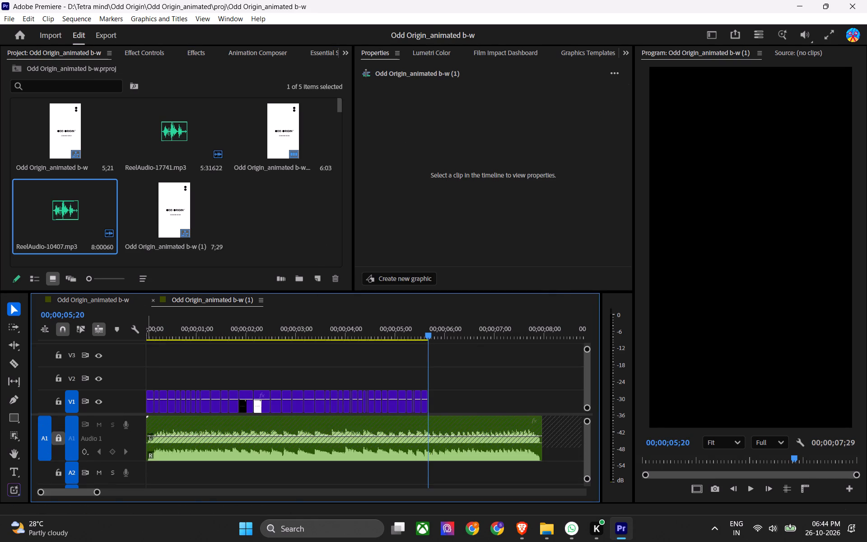
alt+scroll(285, 408, down, 6)
key(ctrl+s)
scroll(209, 300, up, 1)
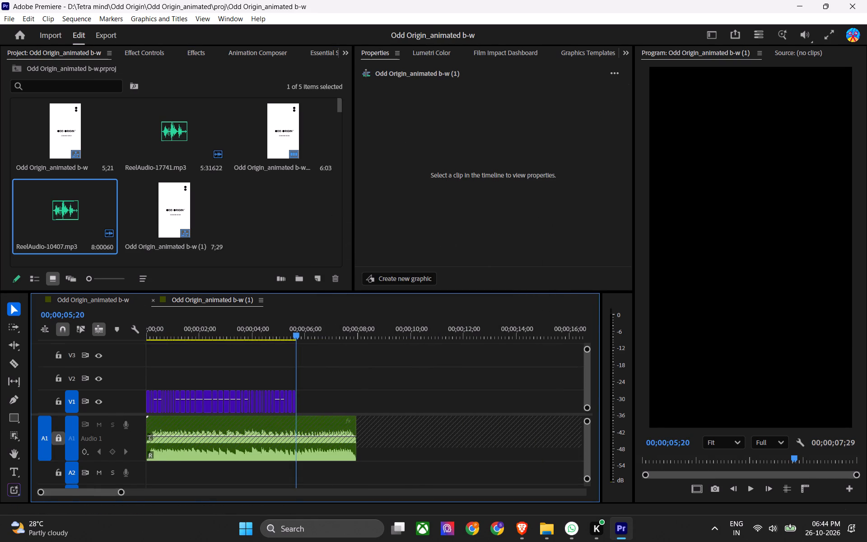
key(ctrl+s)
Play the end of the original sequence, and play Odd Origin_animated b-w (1) from the start to compare the cuts with its audio.
drag(224, 326, 107, 353)
key(ctrl+s)
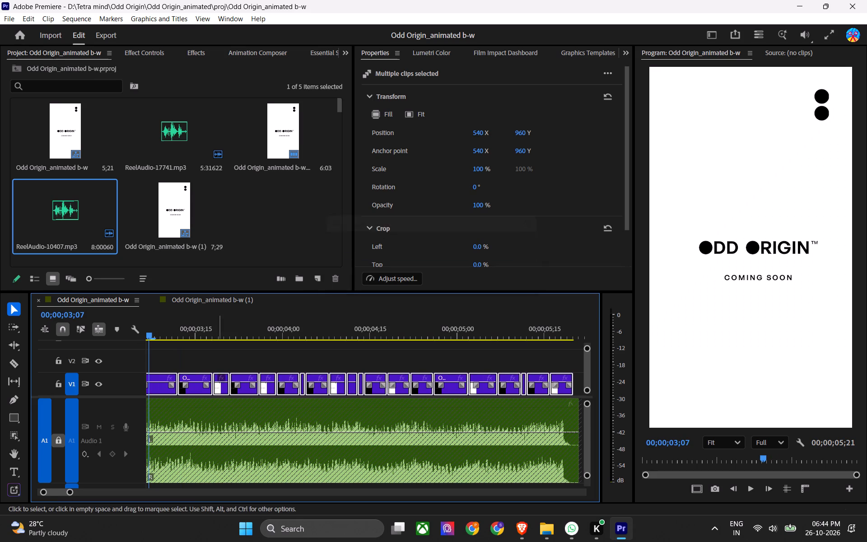
key(1)
key(ctrl+s)
key(space)
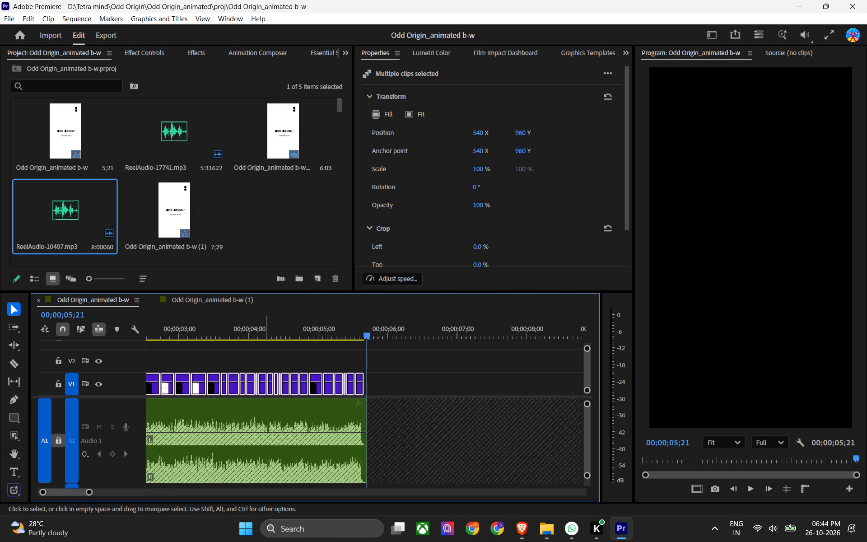
key(ctrl+1)
click(338, 345)
key(ctrl+s)
click(233, 284)
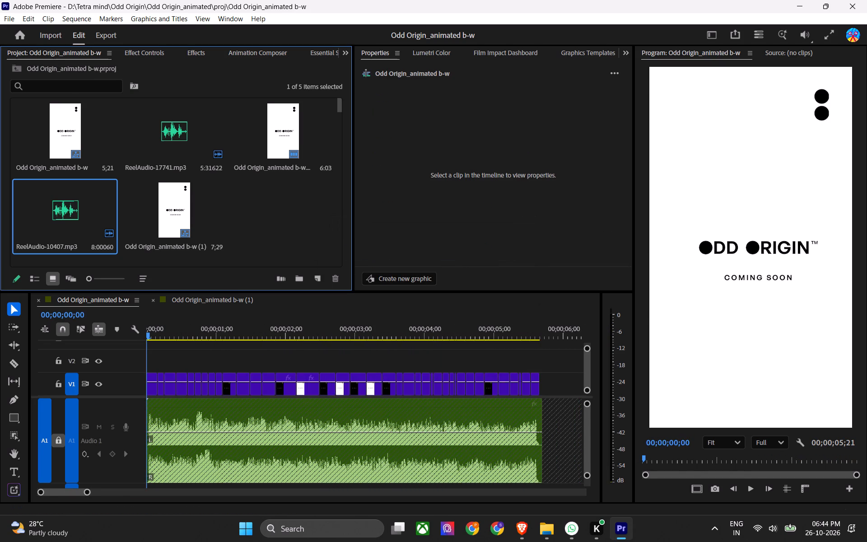
click(229, 295)
drag(177, 330, 85, 341)
key(space)
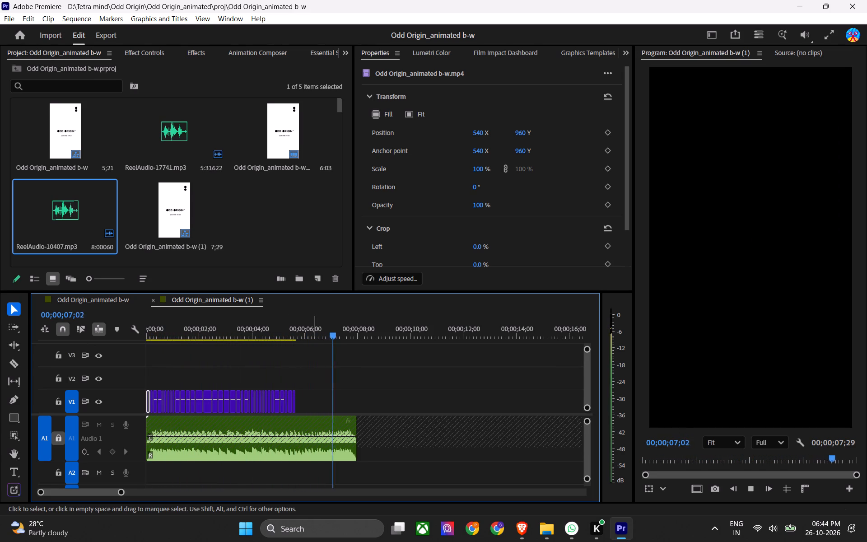
drag(260, 323, 112, 357)
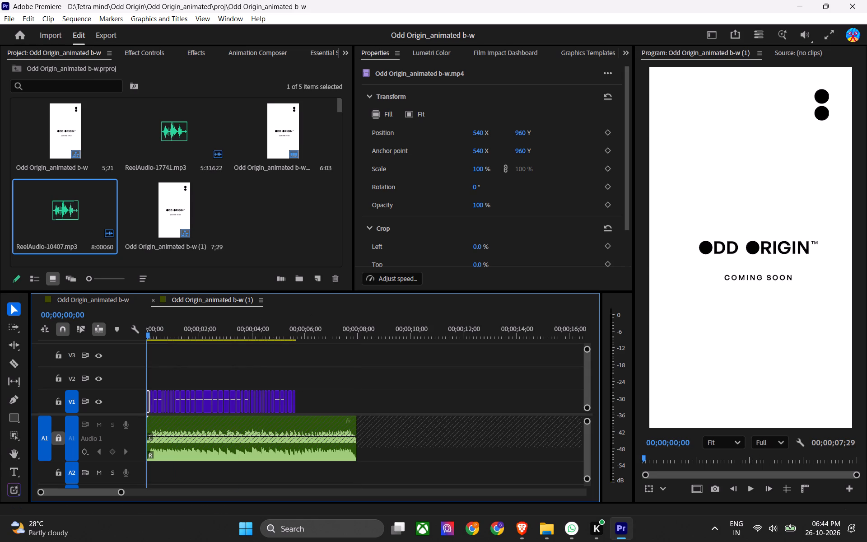
Delete all the pasted clips from V1 in Odd Origin_animated b-w (1).
key(ctrl+s)
drag(312, 389, 148, 414)
key(z)
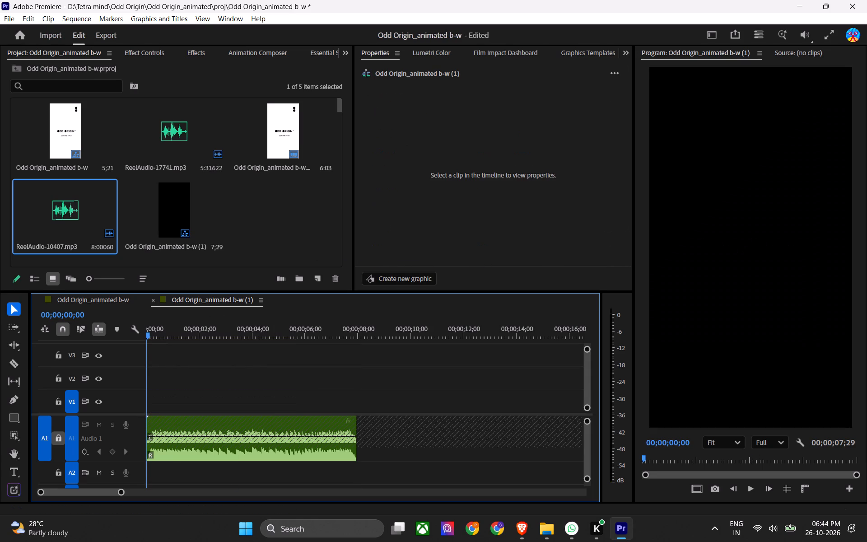
Copy the adjacent black and white clips around 00;00;02;00 from the original sequence and paste them at the start of the new sequence's V1.
scroll(192, 298, up, 1)
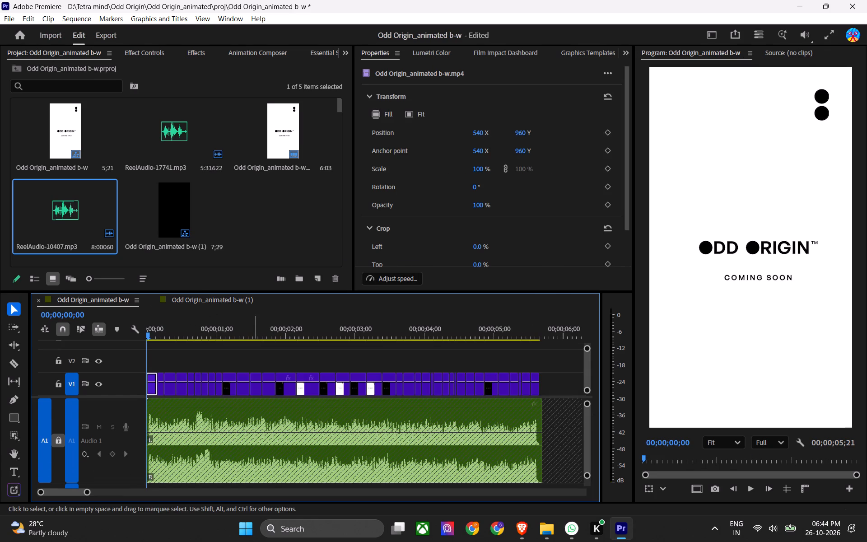
drag(283, 354, 315, 385)
key(ctrl+c)
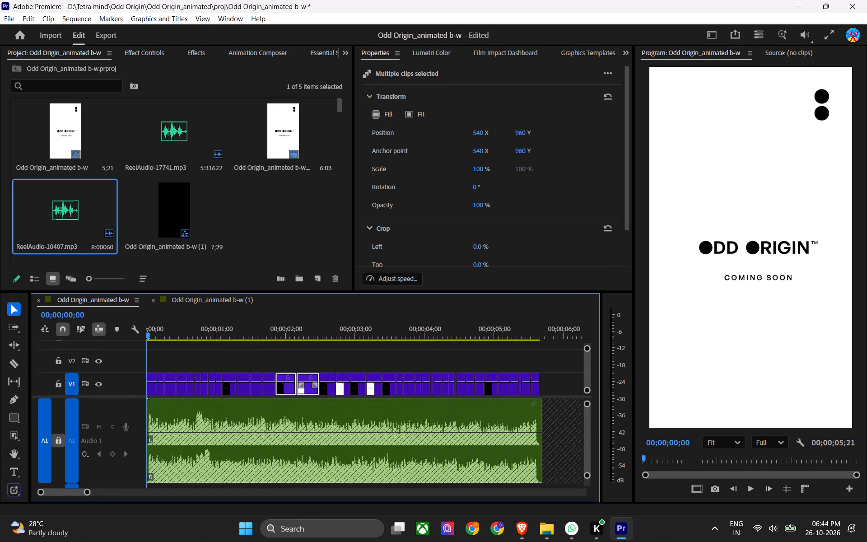
click(243, 299)
drag(188, 330, 122, 341)
key(ctrl+v)
Duplicate the black-and-white clip pair on V1 and close the gap so the copies directly follow the originals.
drag(159, 335, 145, 336)
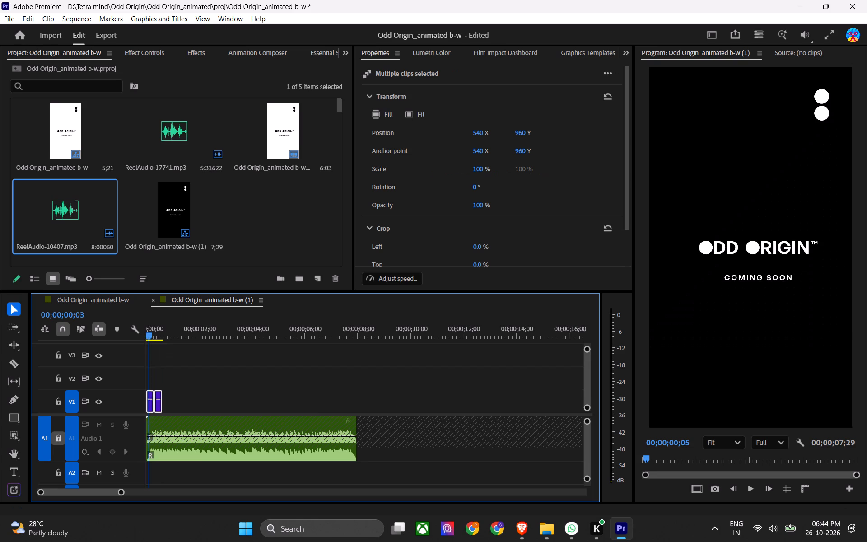
drag(145, 336, 154, 341)
alt+scroll(161, 422, up, 14)
drag(215, 368, 146, 399)
drag(208, 380, 155, 403)
click(173, 414)
drag(175, 411, 175, 410)
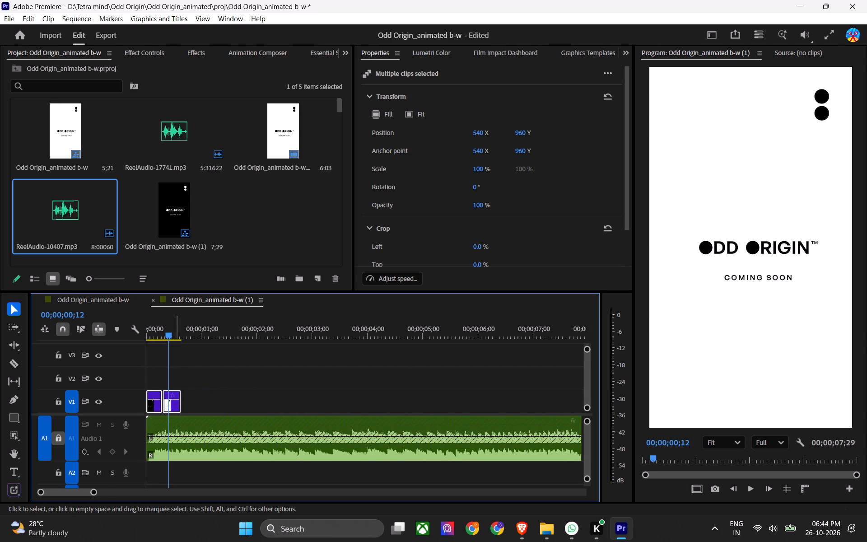
drag(175, 410, 220, 406)
click(186, 403)
key(x)
Duplicate the four V1 clips and the resulting eight, closing each gap, to make sixteen edge-to-edge alternating clips.
drag(247, 368, 159, 391)
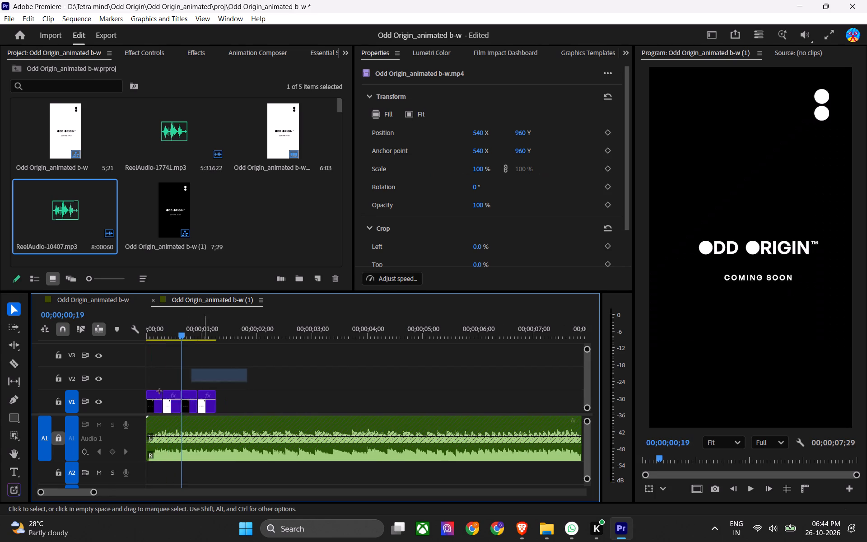
drag(159, 391, 138, 400)
drag(153, 408, 261, 403)
click(227, 399)
key(x)
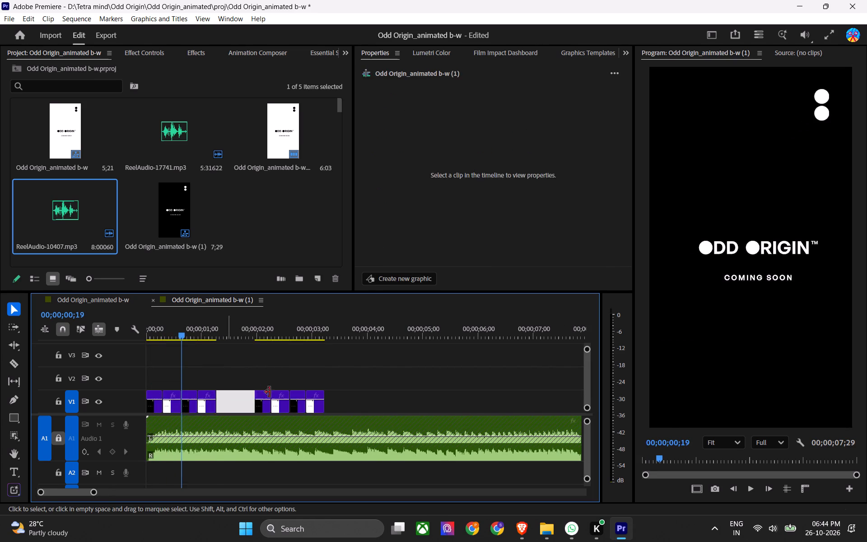
drag(311, 370, 146, 409)
drag(157, 406, 325, 400)
click(298, 402)
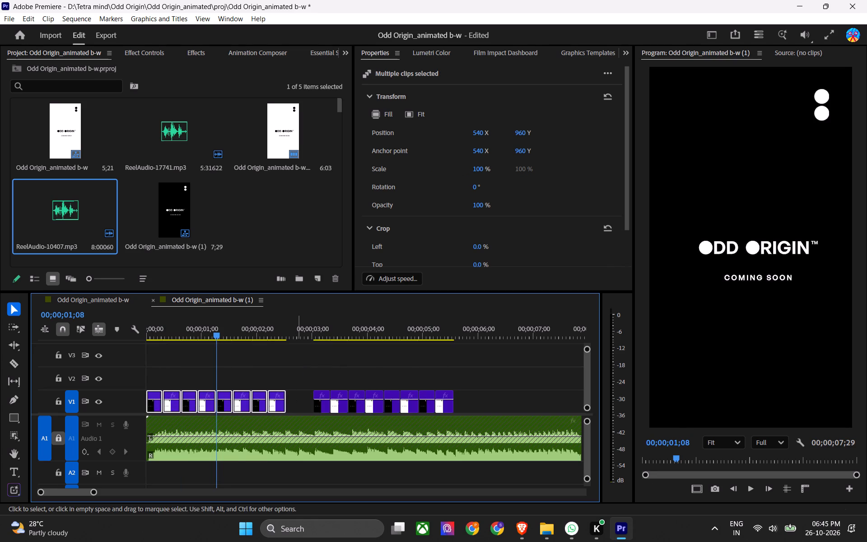
key(x)
Duplicate all sixteen V1 clips and close the gap so the alternating run extends to about 00;00;10;04.
alt+scroll(297, 408, down, 4)
drag(340, 372, 133, 405)
drag(335, 364, 163, 414)
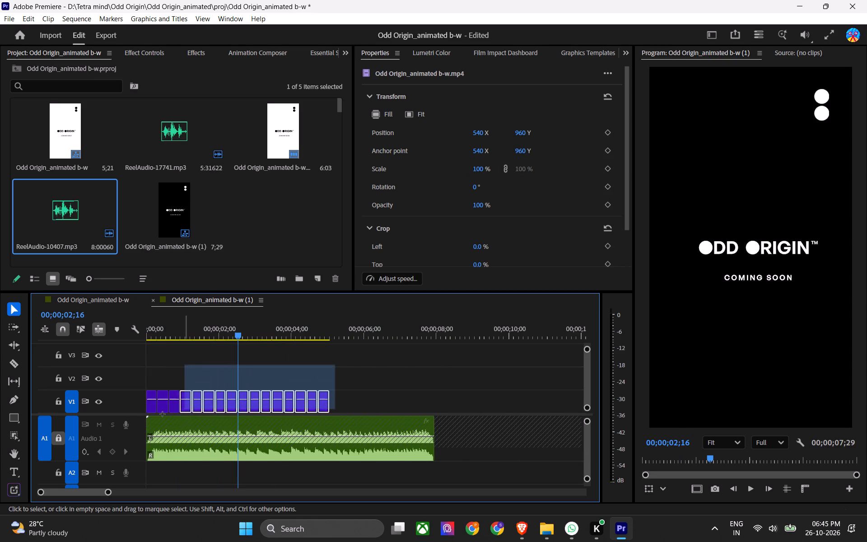
drag(163, 414, 132, 418)
drag(151, 406, 350, 402)
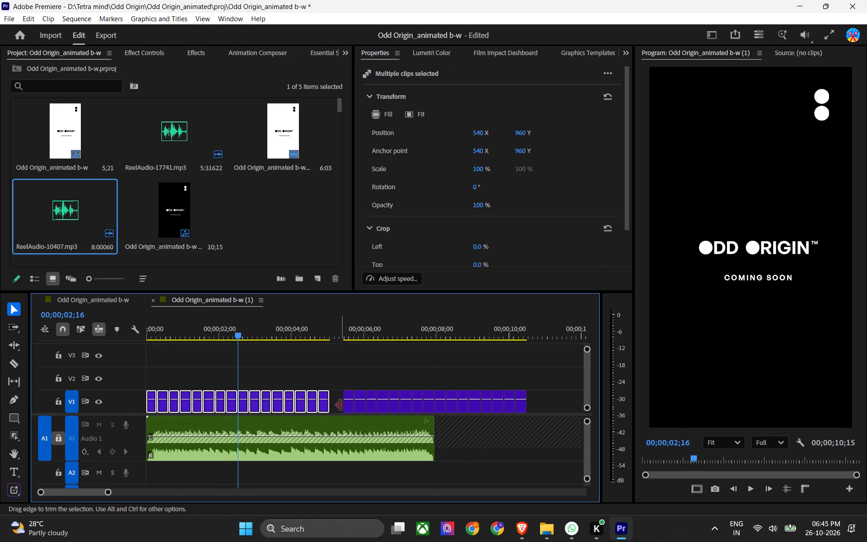
click(337, 404)
key(x)
Duplicate the whole V1 run once more, close the gap so it extends to 00;00;20;08, and save the project.
alt+scroll(331, 408, down, 5)
drag(386, 379, 151, 407)
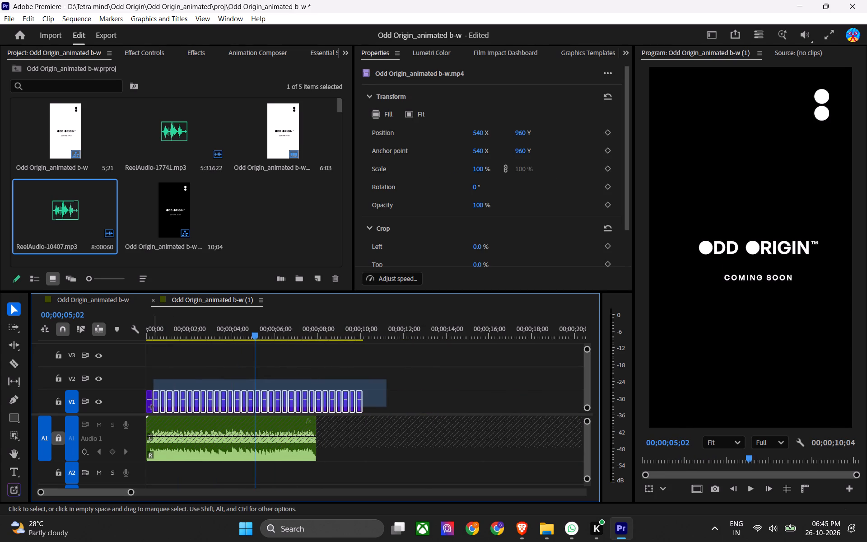
drag(151, 407, 138, 410)
drag(171, 410, 413, 400)
click(371, 404)
key(x)
key(ctrl+1)
key(ctrl+s)
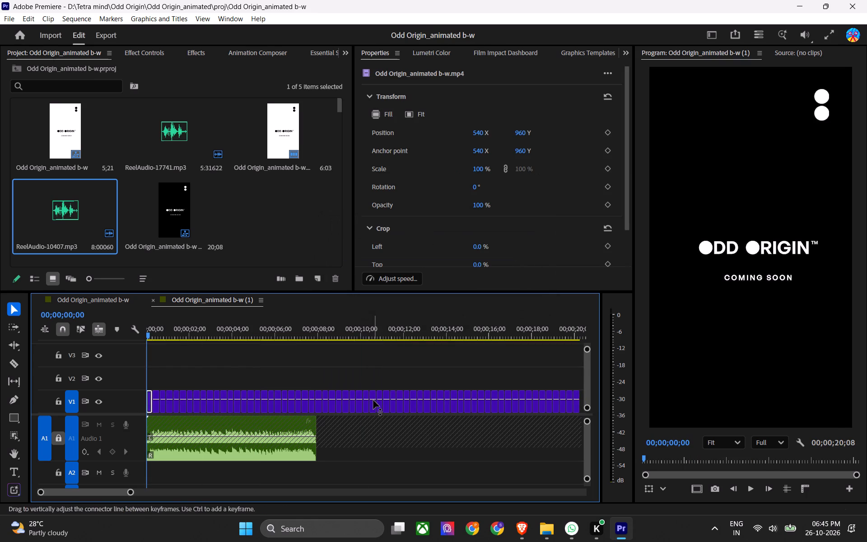
Play the opening frames of the new sequence several times to find the first audio beats in the waveform, saving the project.
text(====)
key(ctrl+s)
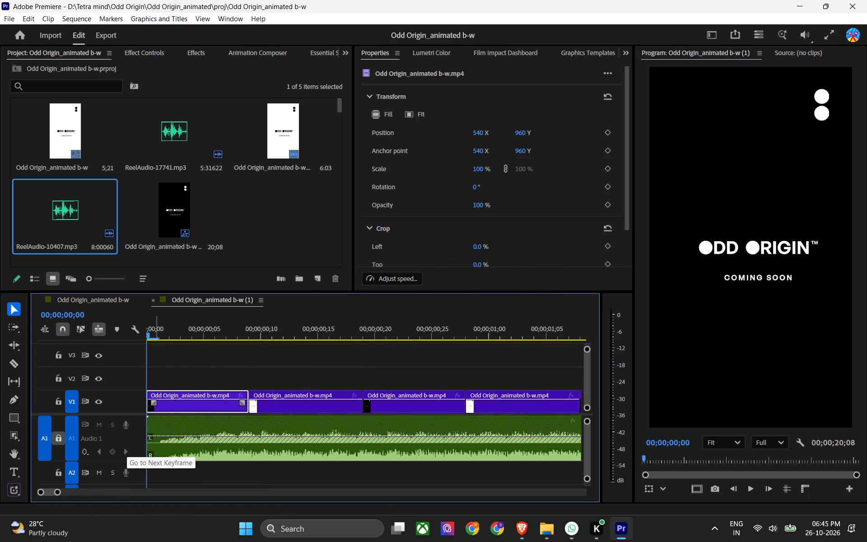
alt+scroll(121, 448, up, 6)
key(ctrl+s)
drag(128, 414, 134, 395)
key(ctrl+s)
alt+scroll(126, 429, up, 2)
key(ctrl+s)
drag(200, 329, 96, 355)
key(space)
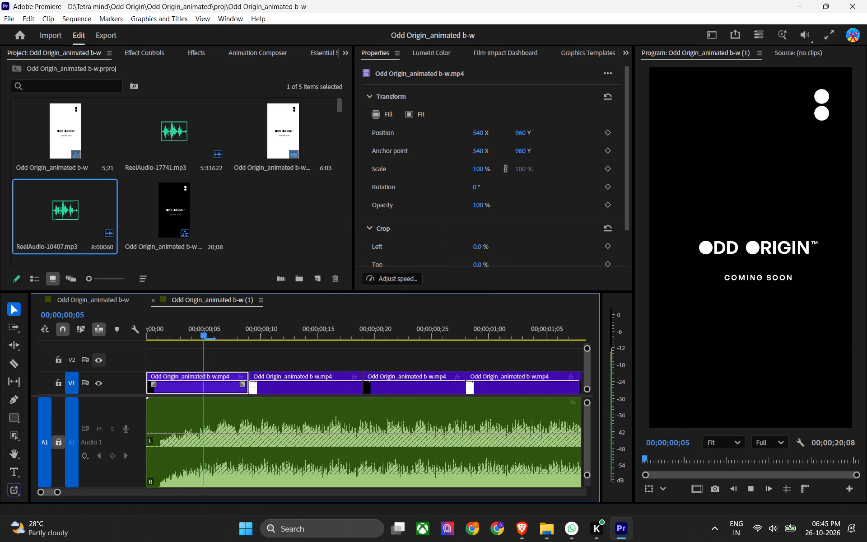
key(space)
key(ctrl+s)
drag(206, 317, 70, 346)
key(space)
key(space)
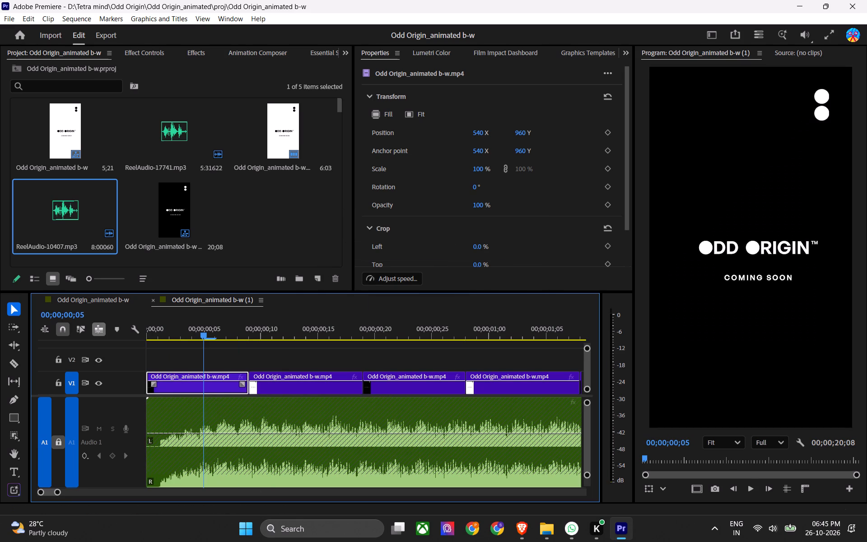
Ripple-trim the opening V1 clips to the audio beats from the start up to about 00;00;00;10.
drag(171, 324, 187, 334)
key(w)
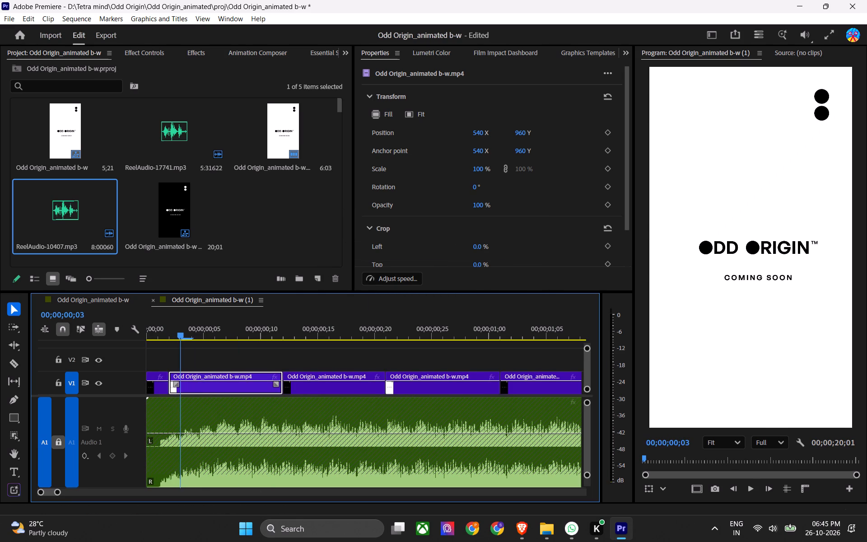
drag(187, 334, 247, 339)
key(w)
key(w)
key(w)
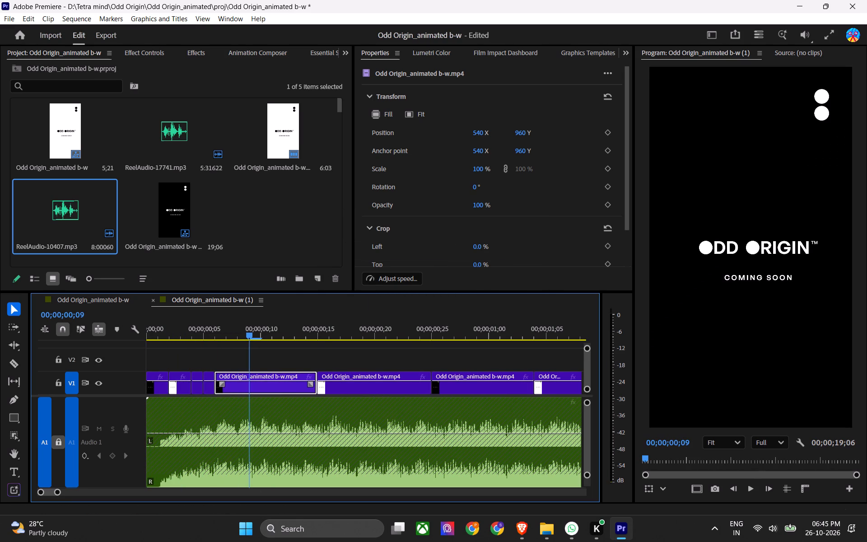
drag(247, 339, 243, 335)
key(w)
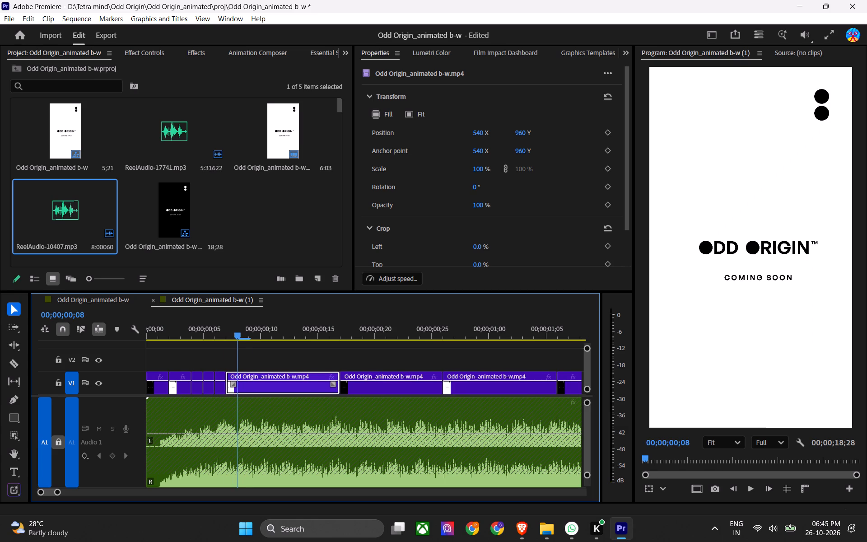
drag(243, 335, 280, 341)
key(w)
key(w)
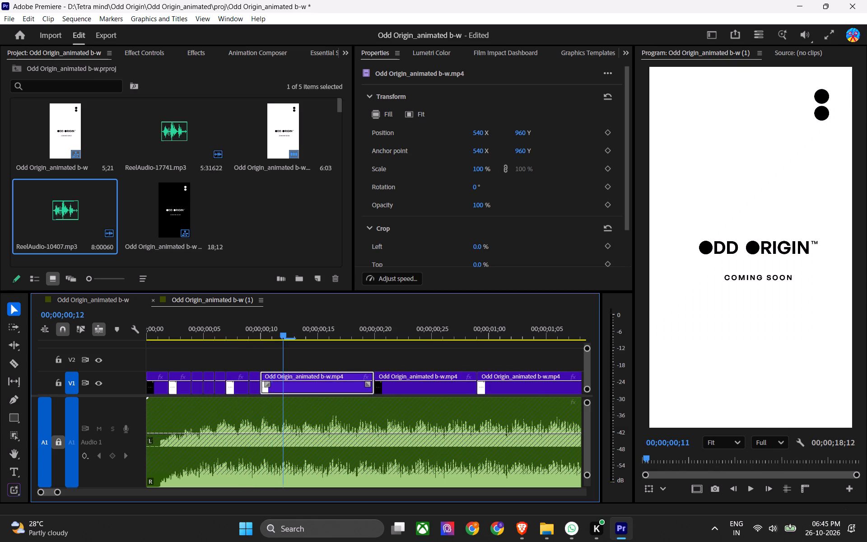
Ripple-trim the following V1 clips to the audio beats from about 00;00;00;10 to 00;00;00;21.
drag(280, 341, 341, 354)
key(w)
key(w)
key(w)
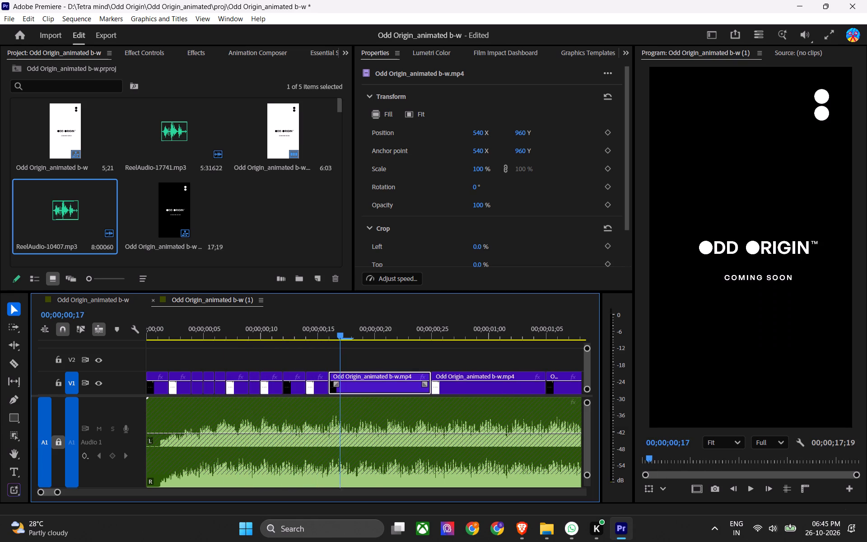
drag(341, 354, 372, 357)
key(w)
key(w)
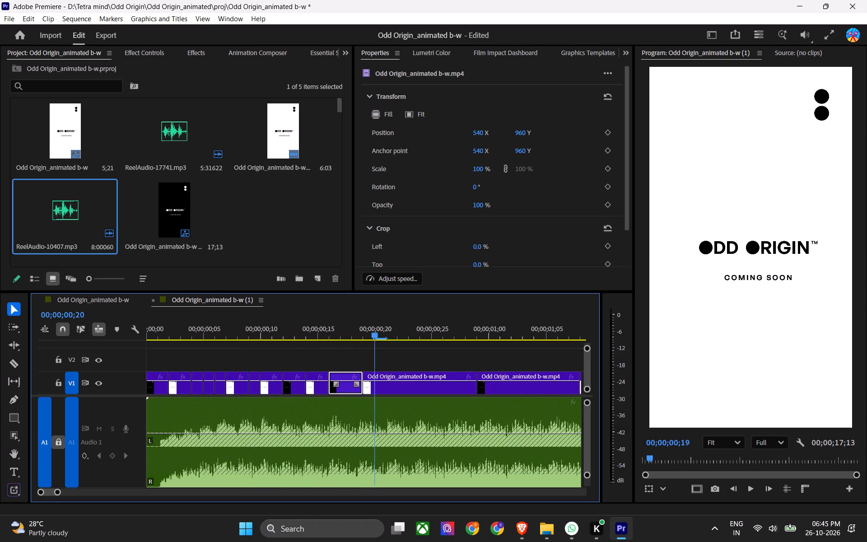
drag(372, 357, 386, 358)
key(w)
Continue ripple-trimming the V1 clips to the audio beats from about 00;00;00;21 to 00;00;01;09.
drag(409, 327, 422, 333)
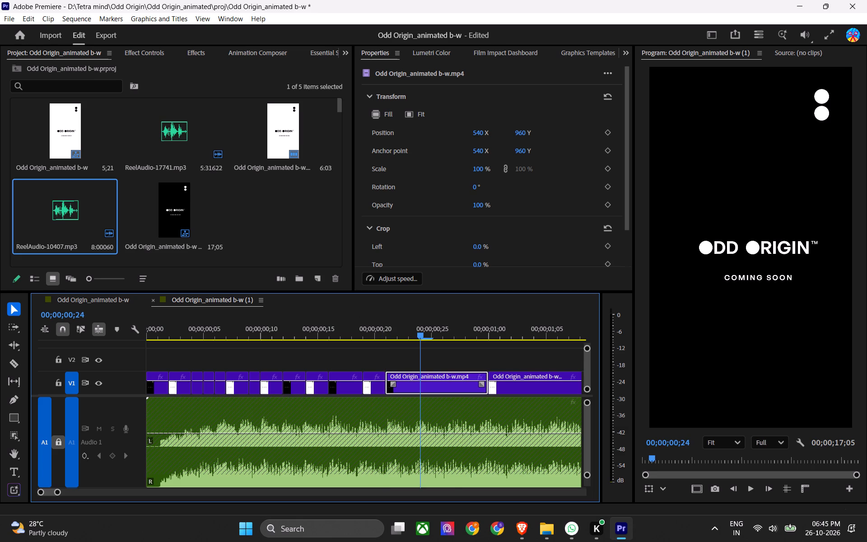
drag(422, 333, 486, 351)
key(w)
key(w)
key(w)
scroll(437, 388, down, 8)
drag(382, 329, 417, 345)
key(w)
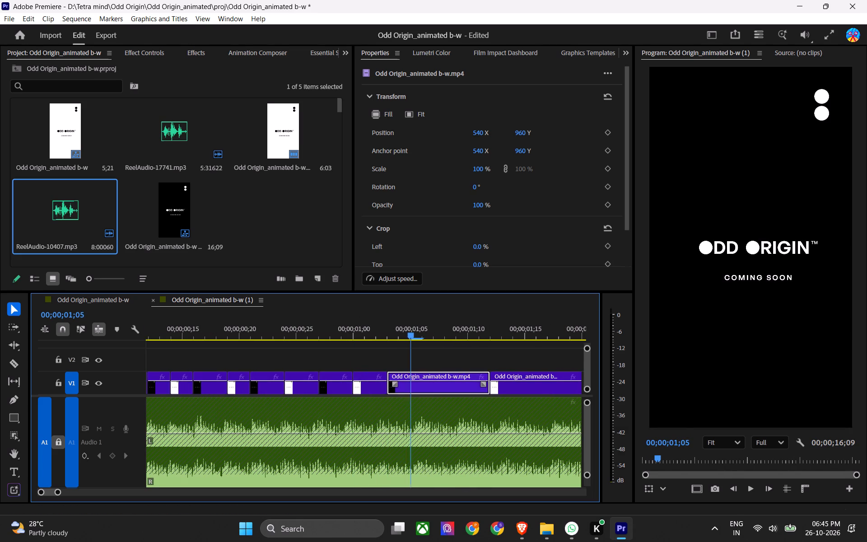
drag(417, 345, 466, 351)
key(w)
key(w)
Duplicate the V1 clips beyond the audio's end, remove the first copy, close the gap so the run ends at 00;00;23;14, and save.
alt+scroll(417, 404, down, 6)
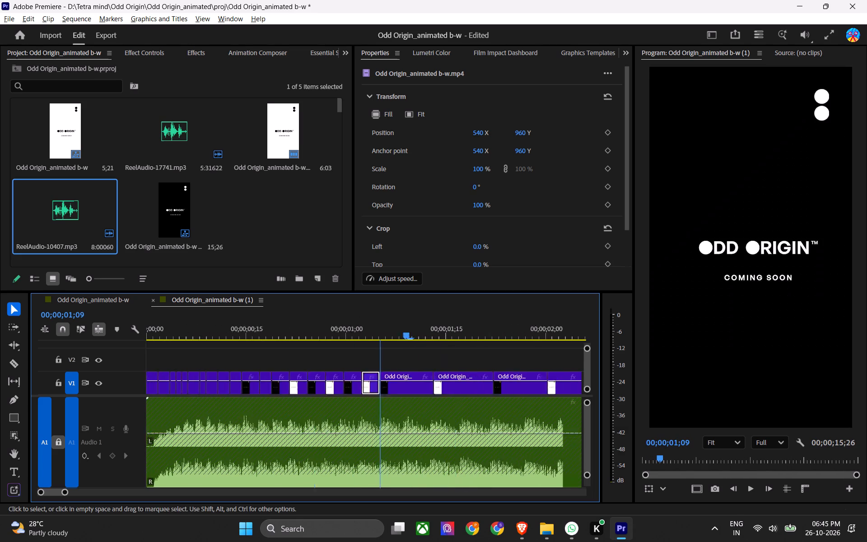
alt+scroll(410, 406, down, 4)
alt+scroll(408, 404, up, 1)
alt+scroll(408, 402, down, 19)
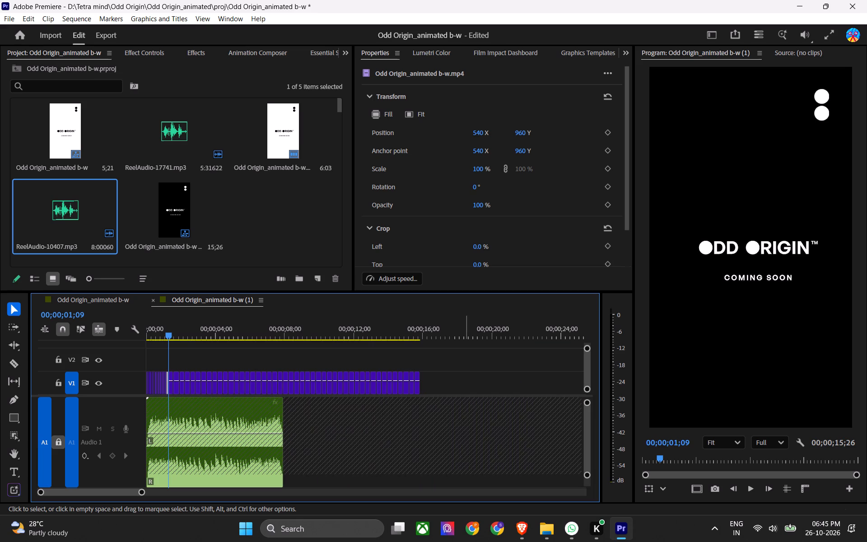
drag(469, 358, 279, 388)
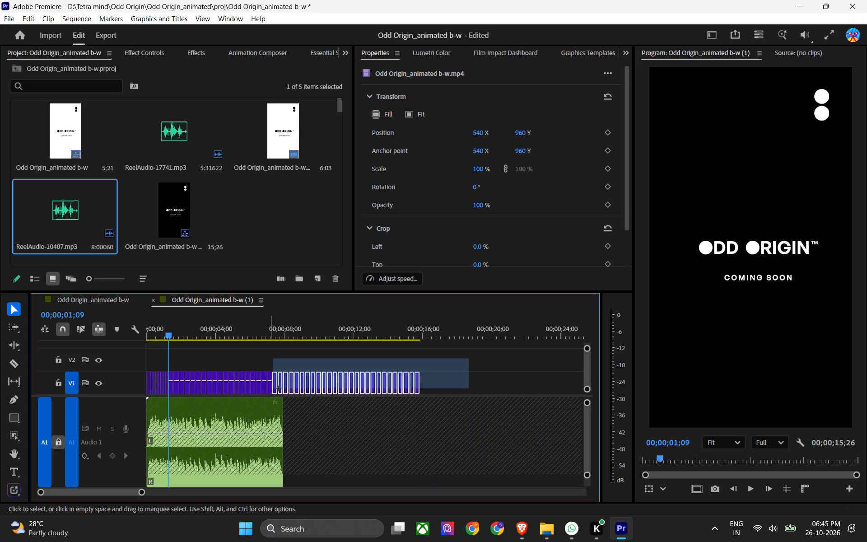
drag(279, 388, 288, 388)
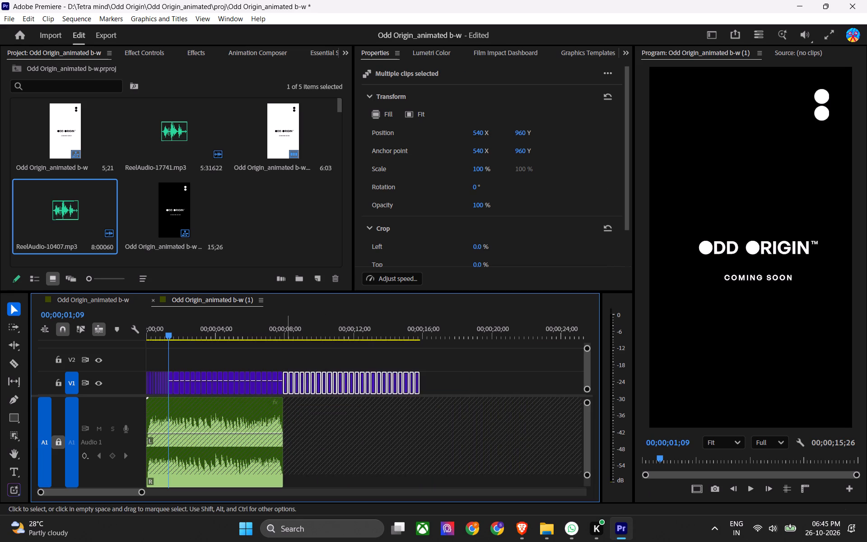
drag(286, 390, 449, 375)
click(417, 336)
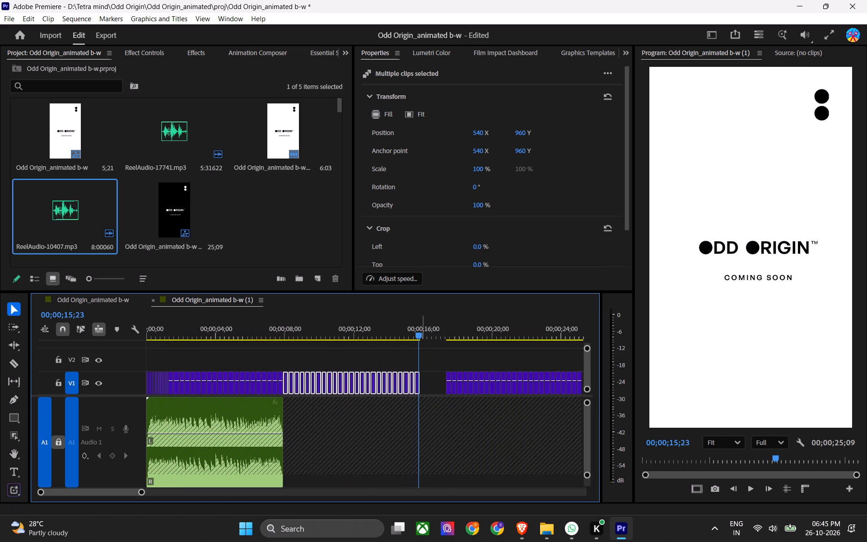
click(446, 332)
key(x)
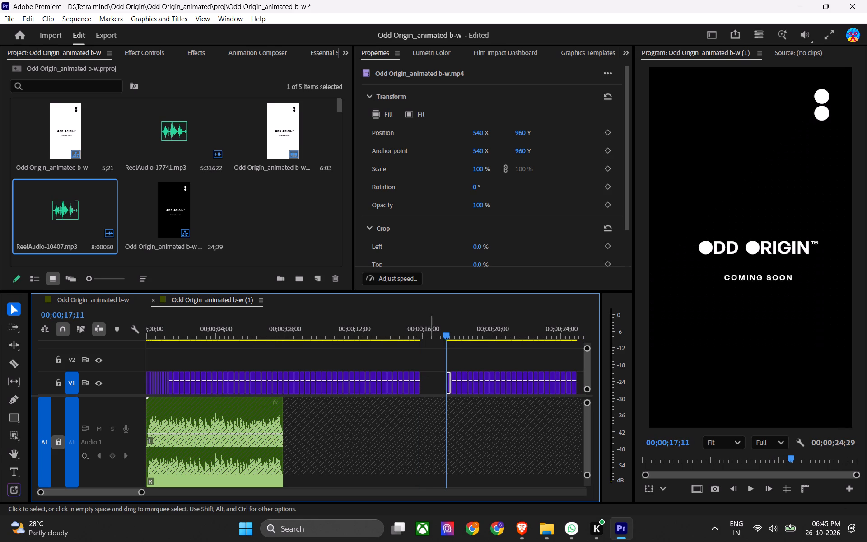
click(430, 381)
key(x)
key(ctrl+1)
alt+scroll(166, 400, up, 6)
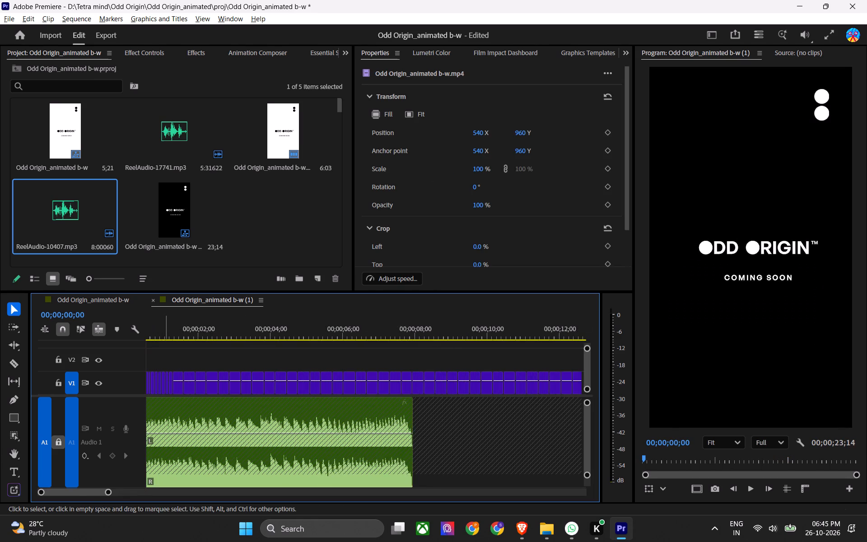
alt+scroll(164, 411, up, 20)
alt+scroll(164, 411, up, 1)
key(ctrl+s)
alt+scroll(258, 442, up, 5)
key(ctrl+s)
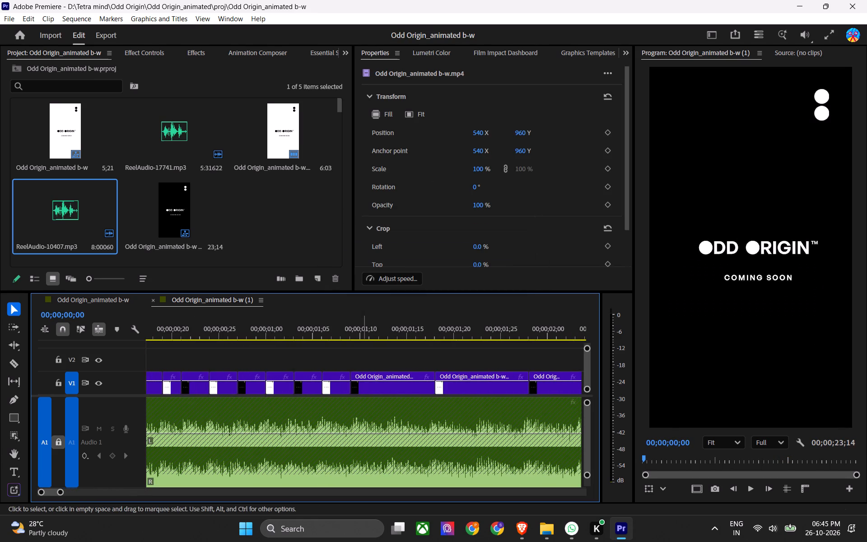
Play the opening section several times to check the clip changes against the audio beats, saving the project.
drag(339, 327, 42, 357)
key(space)
alt+scroll(216, 389, down, 5)
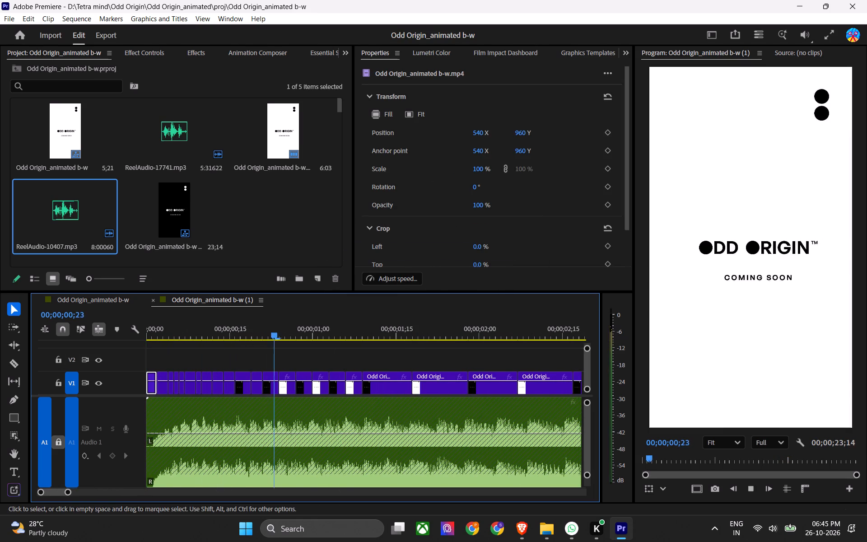
key(space)
drag(258, 336, 112, 350)
key(space)
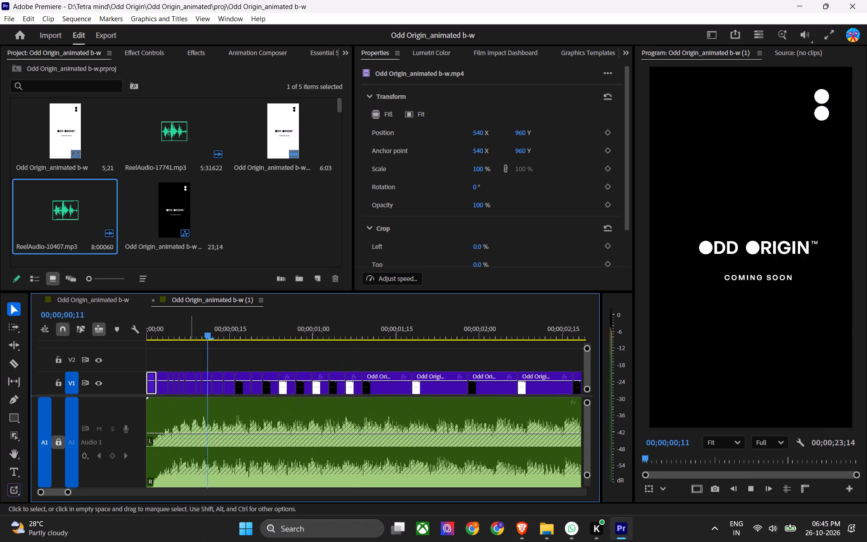
key(space)
scroll(251, 385, up, 3)
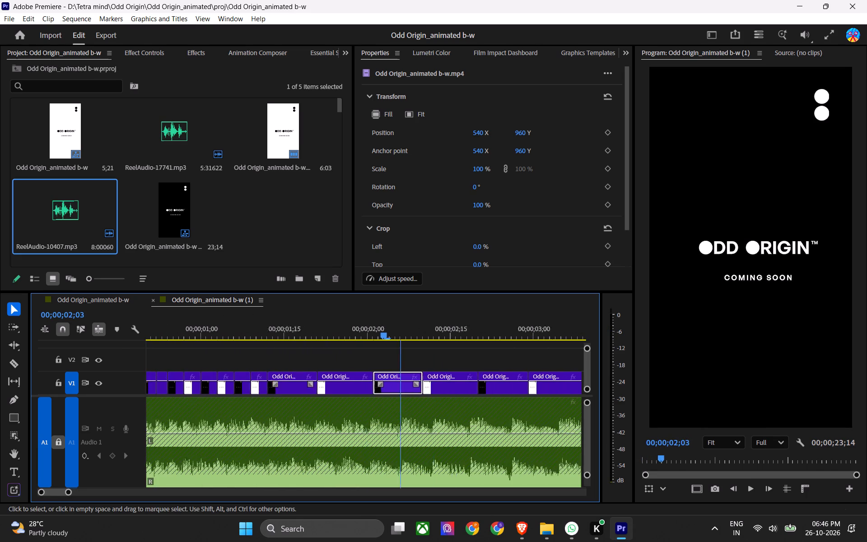
scroll(252, 388, up, 2)
key(ctrl+s)
drag(341, 321, 170, 338)
key(space)
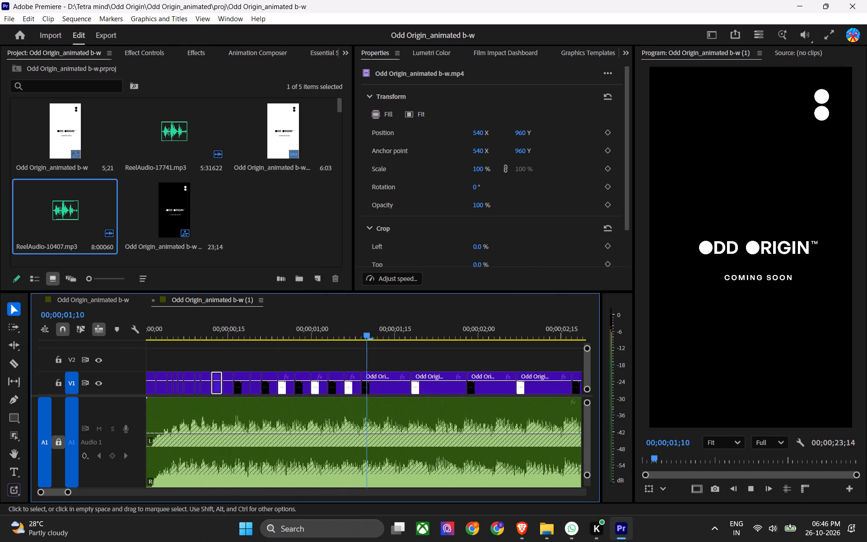
key(space)
Ripple-trim the V1 clips to the audio beats from about 00;00;01;10 to 00;00;02;09.
drag(331, 334, 379, 357)
key(w)
key(w)
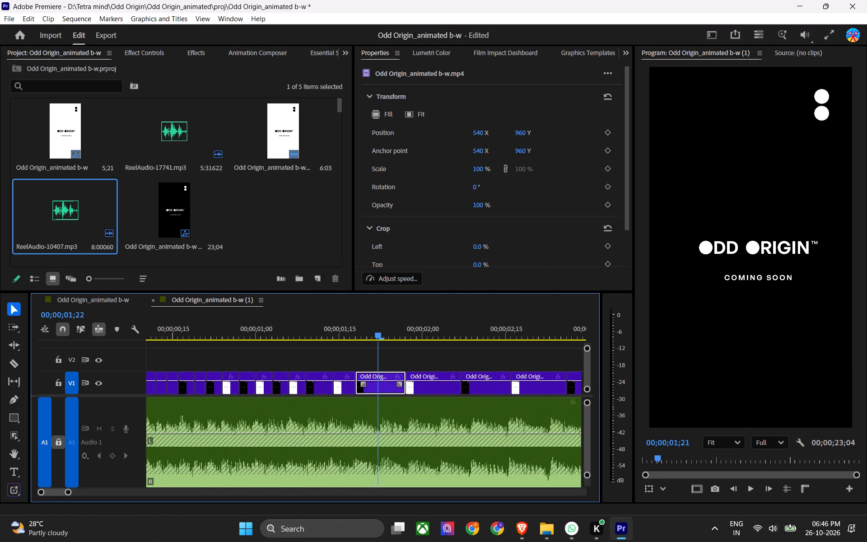
drag(379, 357, 448, 375)
key(w)
key(w)
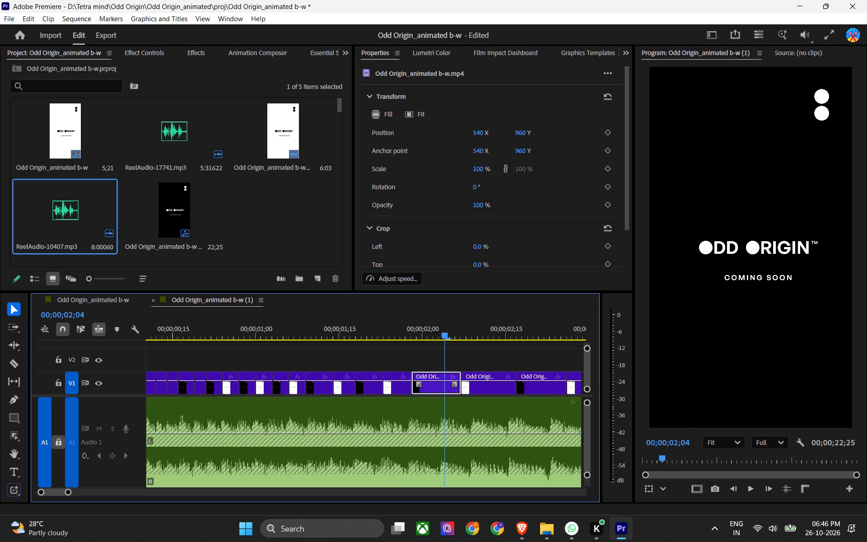
drag(448, 375, 473, 384)
key(w)
key(w)
Ripple-trim the next two V1 clips to the beats at about 00;00;02;16 and 00;00;02;23.
scroll(415, 409, down, 7)
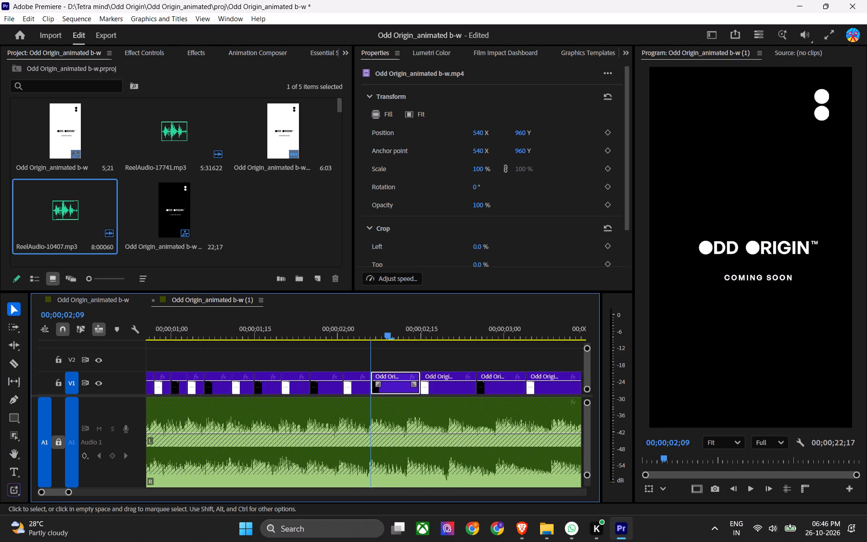
drag(384, 339, 386, 332)
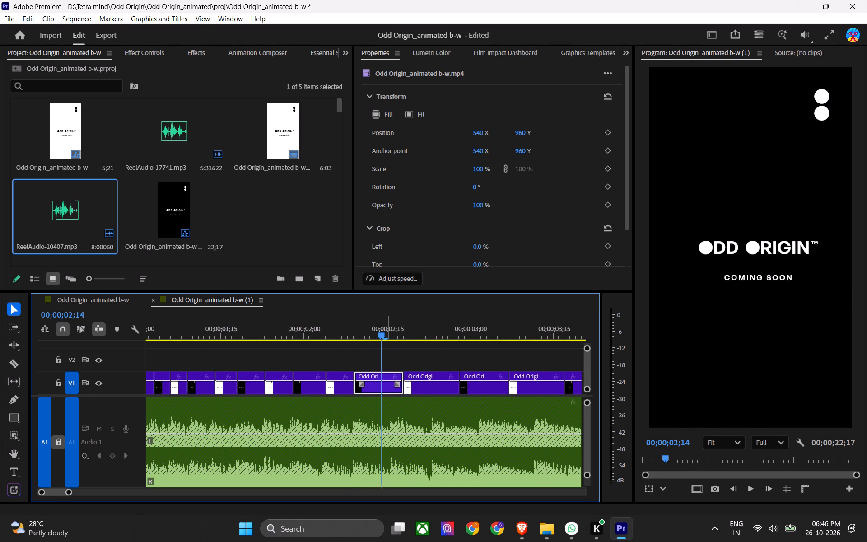
drag(386, 330, 431, 349)
key(w)
key(w)
Extend the black V1 clip ending at about 00;00;03;21 by one frame with a ripple edit to meet the beat.
scroll(361, 409, down, 6)
drag(378, 328, 480, 365)
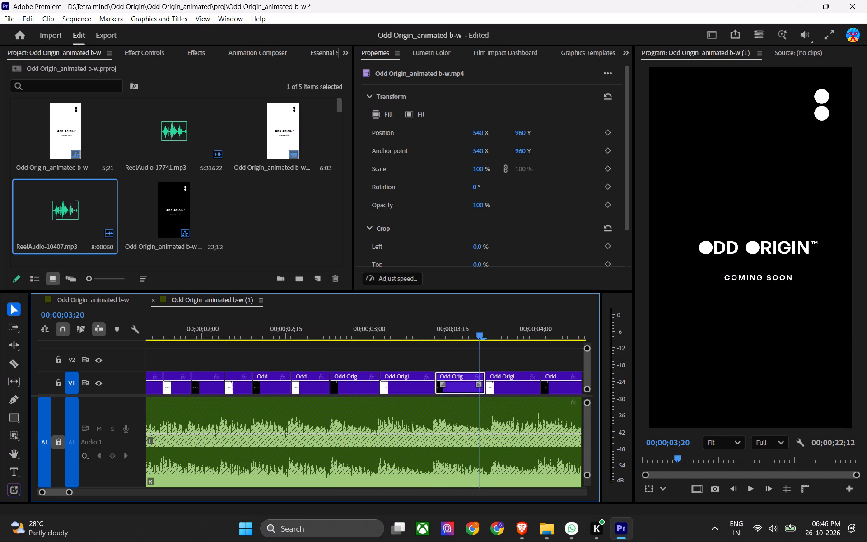
drag(480, 365, 483, 365)
scroll(443, 386, down, 6)
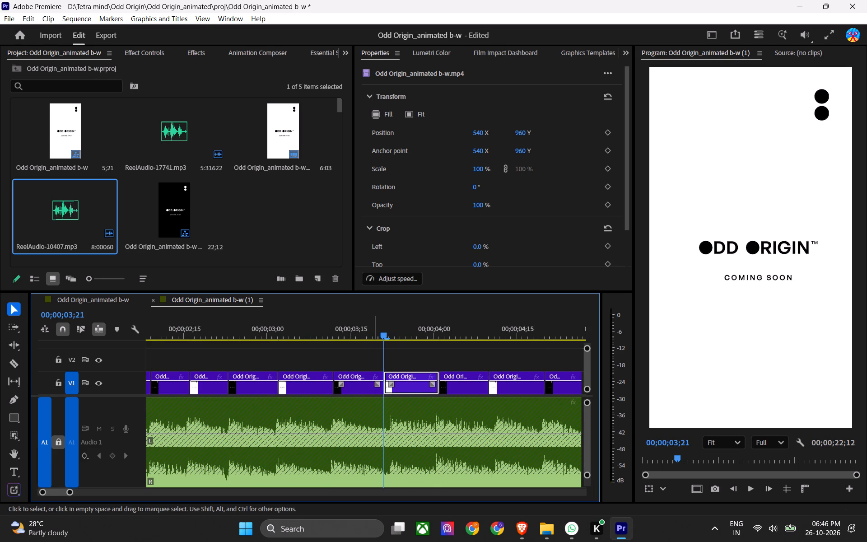
key(b)
drag(379, 393, 387, 397)
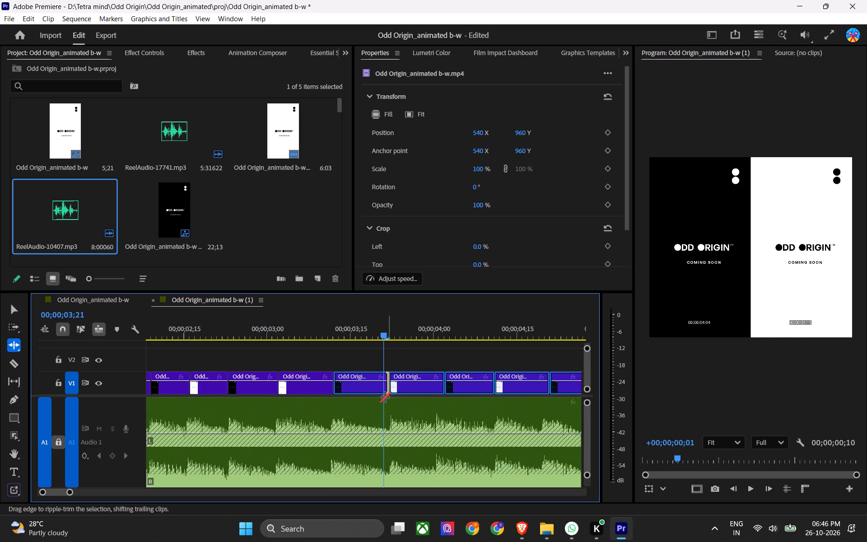
key(v)
Ripple-trim the white clip's end to about 00;00;04;01 and extend the following black clip by one frame.
drag(385, 320, 474, 360)
key(w)
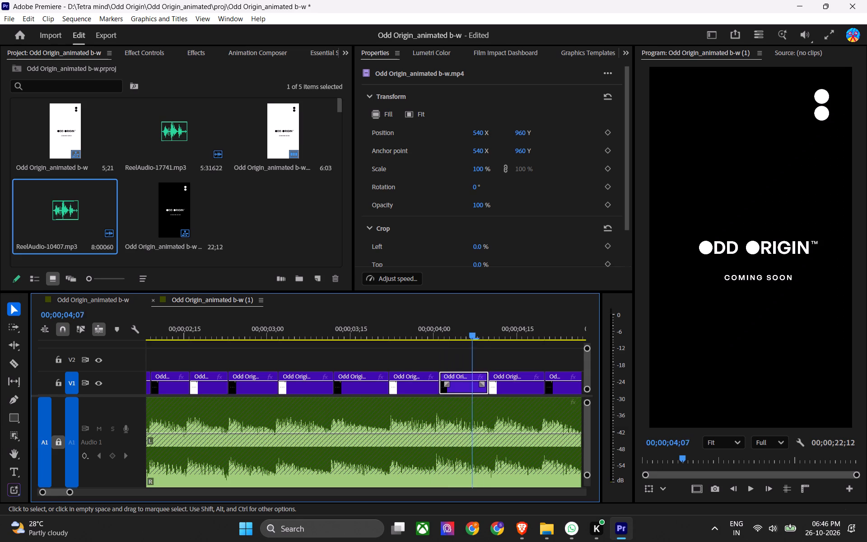
drag(474, 360, 487, 360)
key(b)
scroll(455, 425, down, 3)
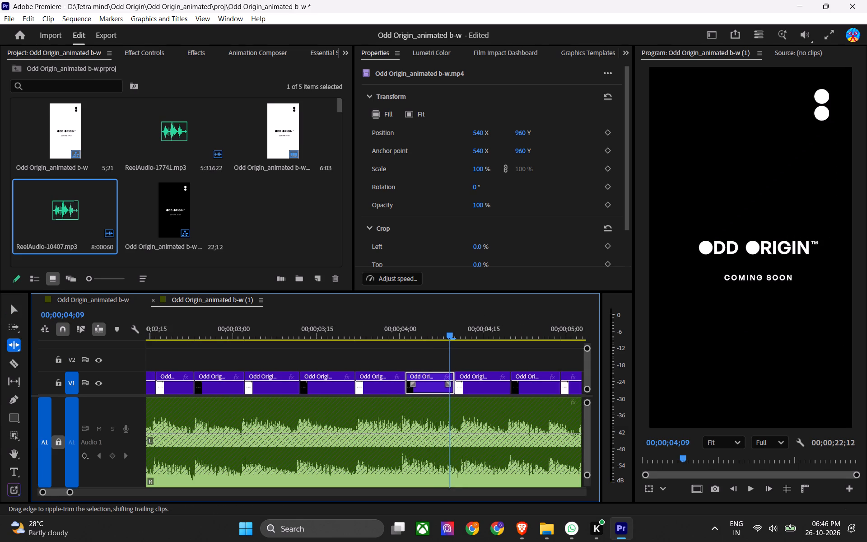
drag(436, 390, 444, 396)
key(v)
Ripple-trim the V1 clips after about 00;00;04;11 to the audio beats up to 00;00;05;13.
scroll(439, 406, down, 9)
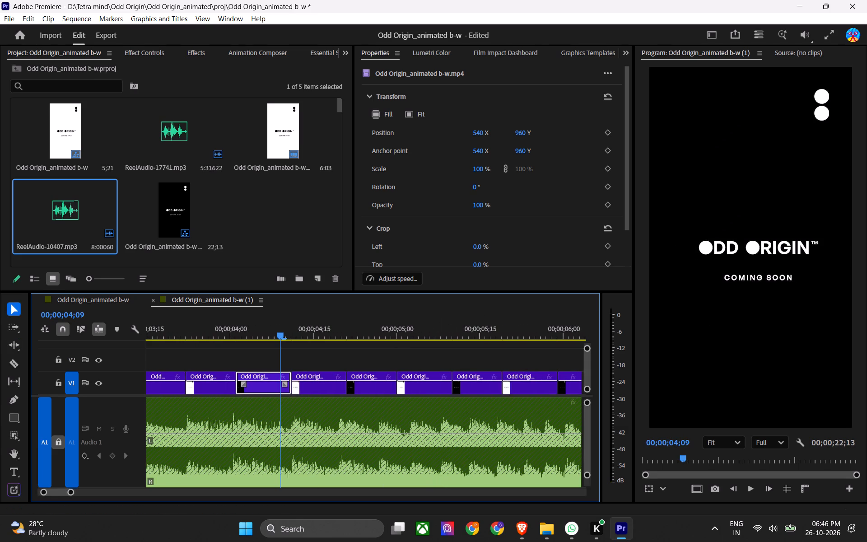
click(338, 314)
drag(339, 331, 368, 345)
key(w)
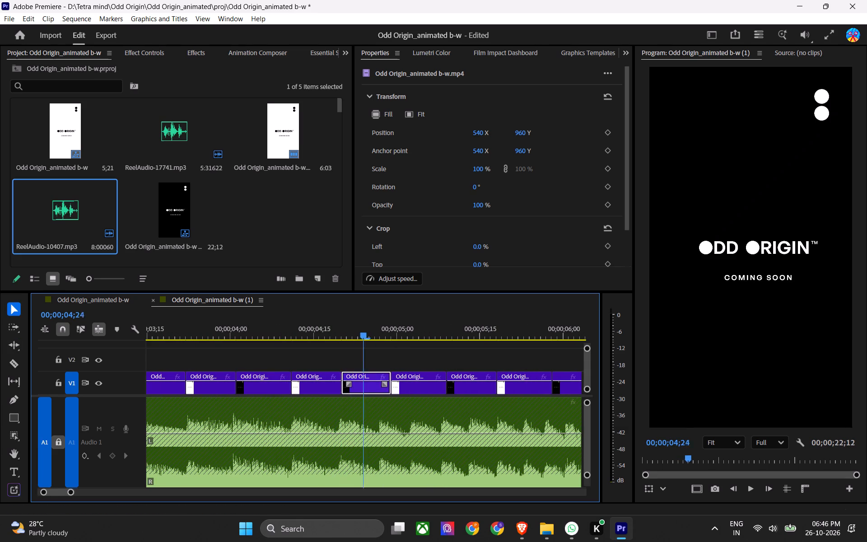
drag(368, 345, 433, 364)
key(w)
key(w)
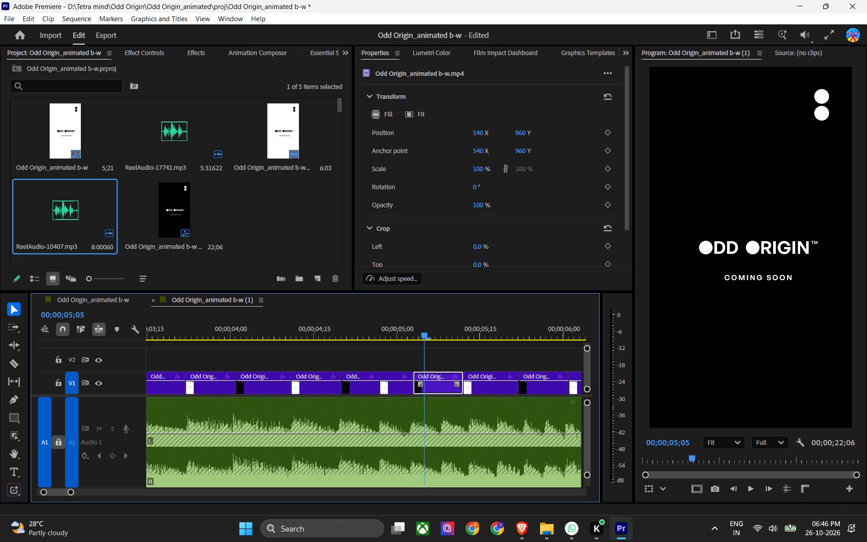
drag(433, 364, 475, 372)
key(w)
key(w)
Ripple-trim the V1 clips after 00;00;05;13 to the audio beats from 00;00;05;19 up to 00;00;06;00.
scroll(361, 407, down, 7)
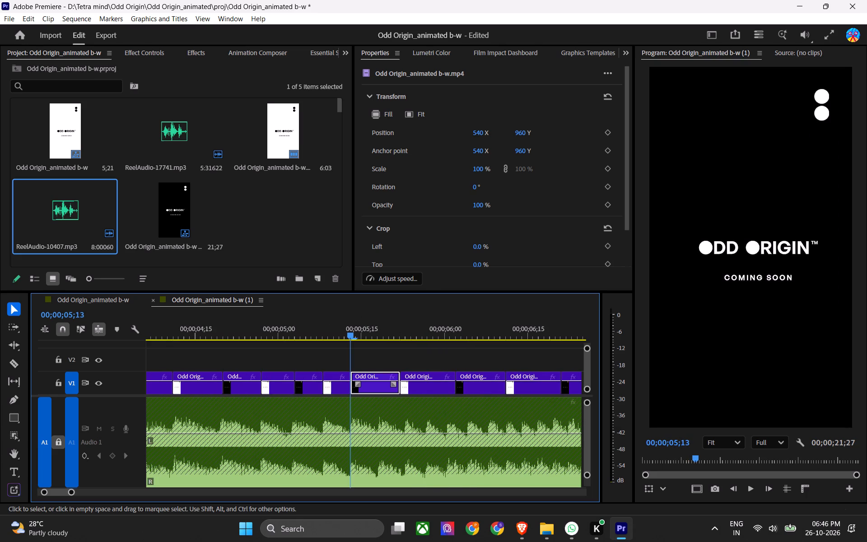
drag(380, 333, 383, 338)
key(w)
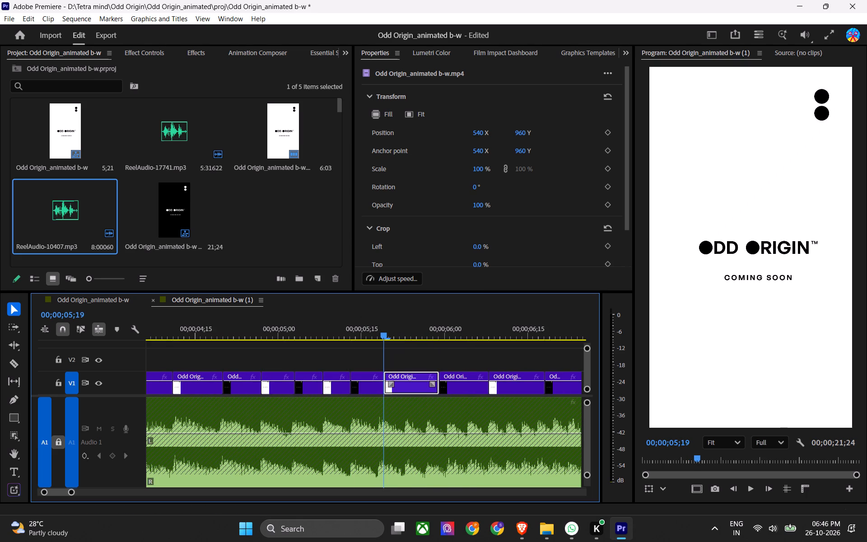
drag(383, 338, 428, 354)
key(w)
key(w)
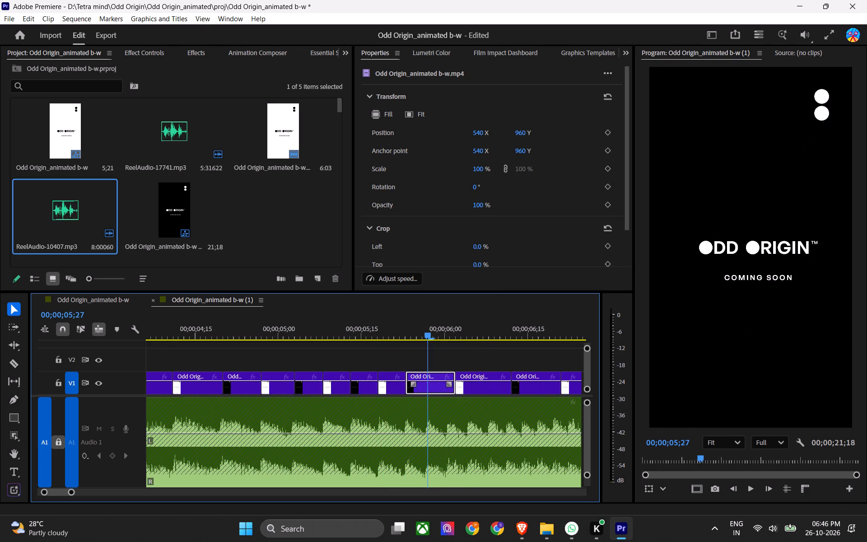
drag(428, 354, 447, 355)
key(w)
key(w)
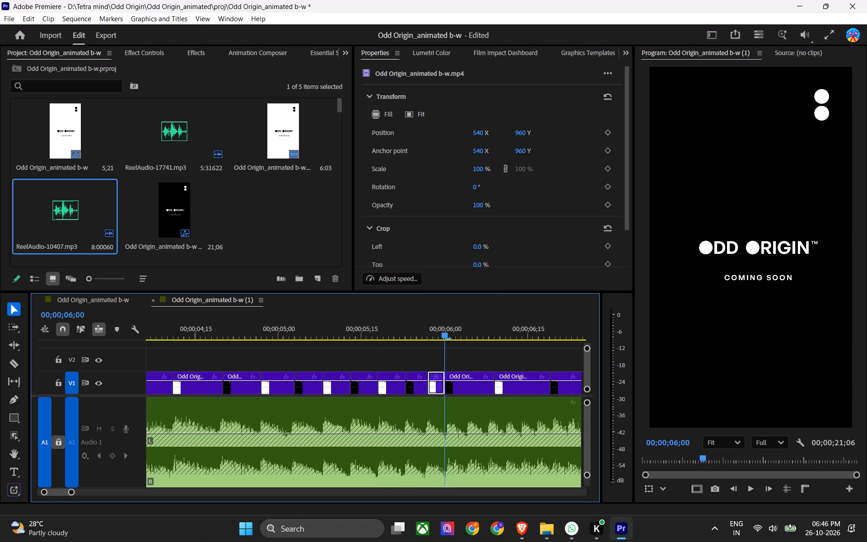
Ripple-trim the next five V1 clips to the beats between about 00;00;06;04 and 00;00;06;17.
drag(447, 355, 492, 373)
key(w)
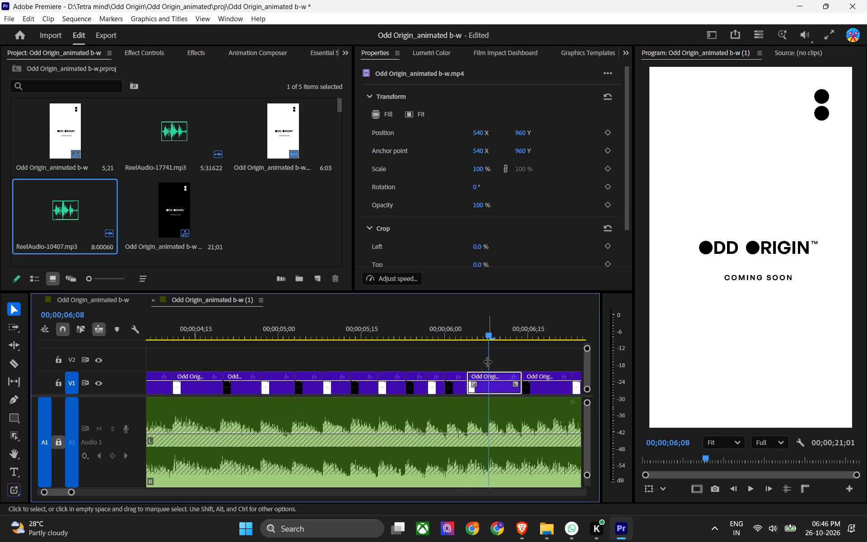
key(w)
scroll(471, 387, down, 5)
alt+scroll(420, 426, up, 7)
click(423, 339)
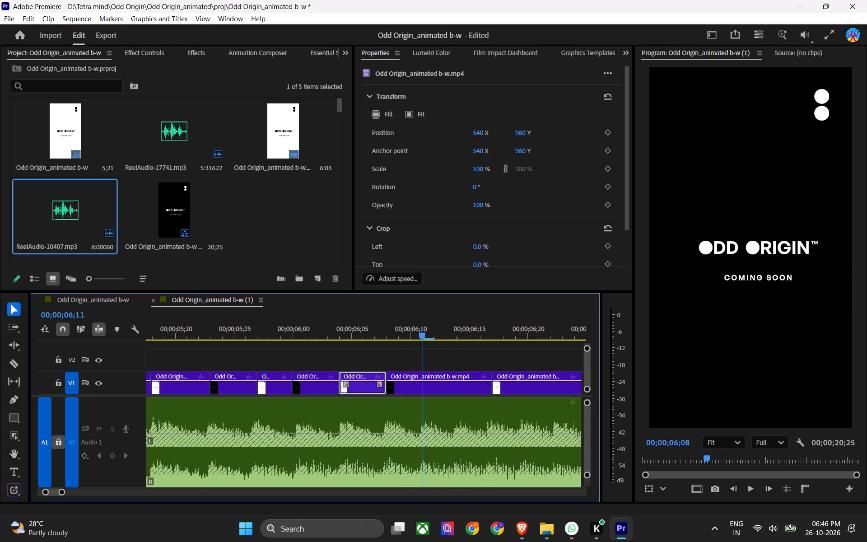
key(w)
drag(469, 317, 462, 322)
key(w)
click(489, 326)
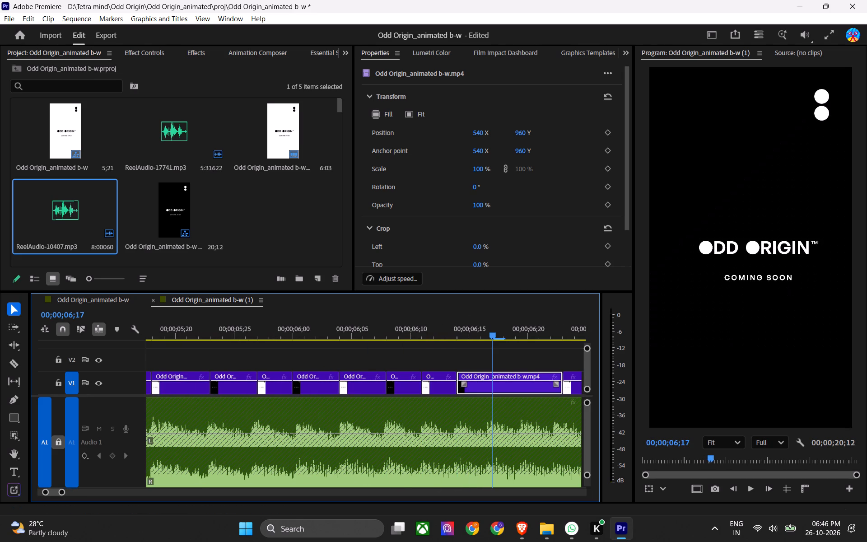
key(w)
Ripple-trim the following V1 clips to the audio beats from about 00;00;06;20 up to 00;00;06;28.
scroll(474, 361, down, 6)
drag(421, 329, 419, 329)
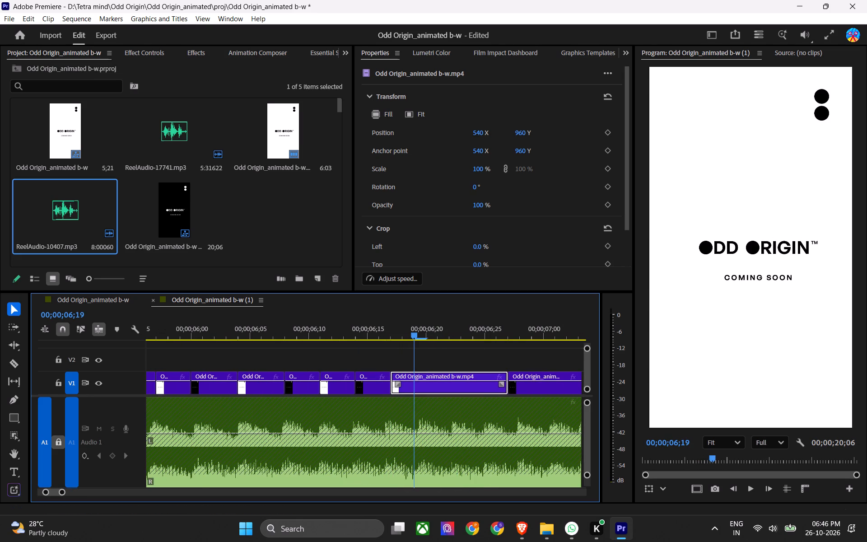
drag(419, 329, 492, 352)
key(w)
key(w)
key(w)
scroll(491, 377, down, 6)
drag(412, 337, 426, 342)
key(w)
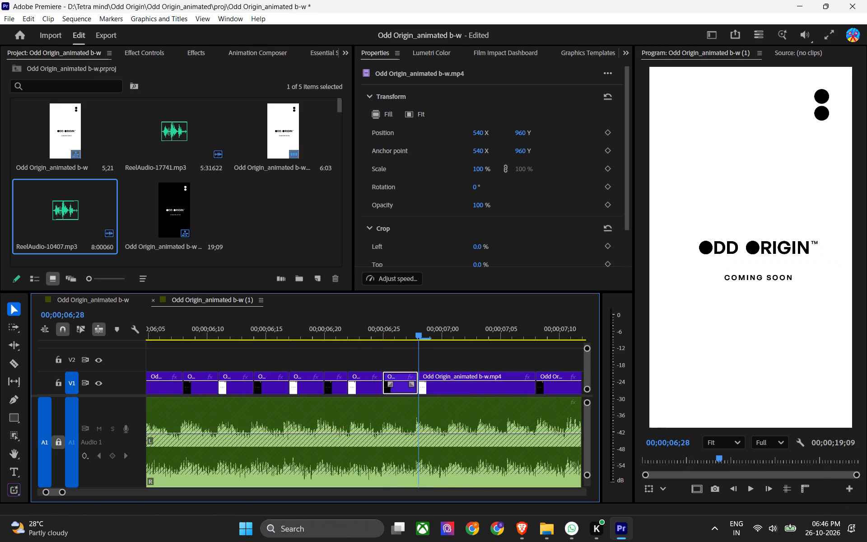
Ripple-trim the next four V1 clips to the beats between about 00;00;07;01 and 00;00;07;08.
drag(426, 342, 513, 357)
key(w)
key(w)
key(w)
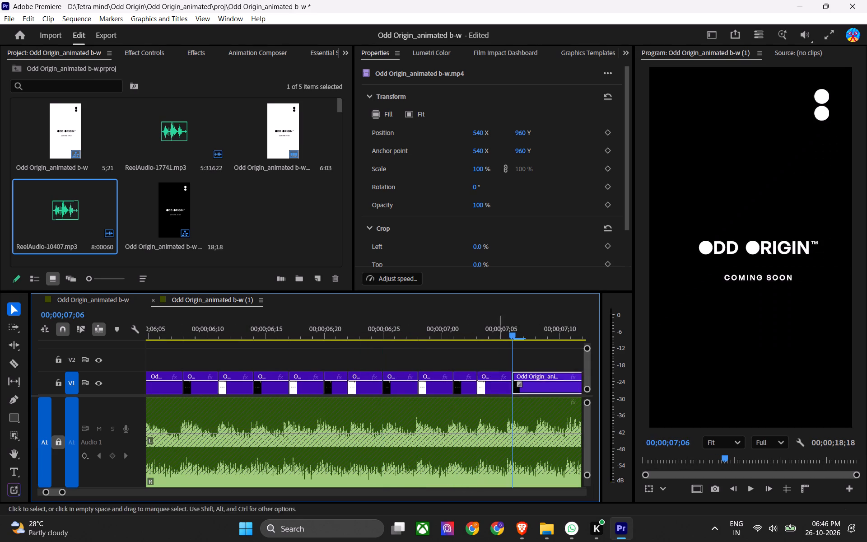
scroll(472, 373, down, 8)
drag(406, 336, 436, 347)
key(w)
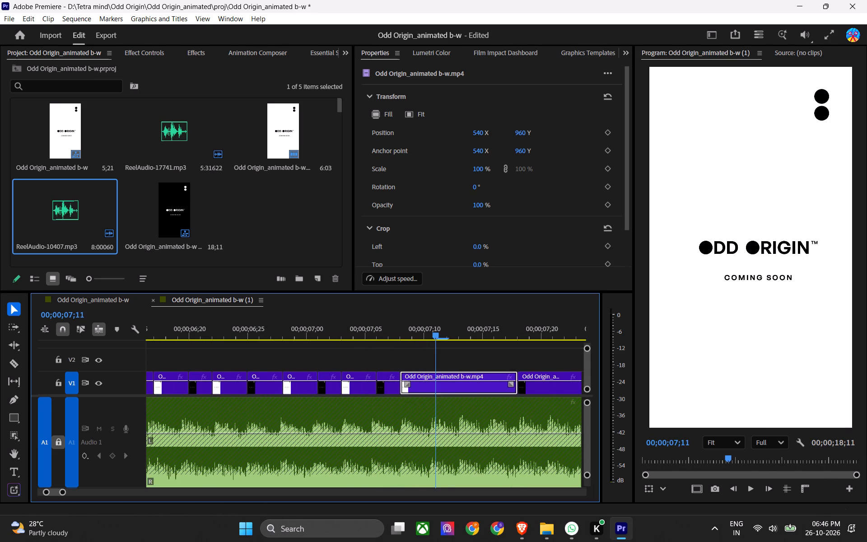
Ripple-trim the next three V1 clips to the beats at 00;00;07;11, 00;00;07;13 and 00;00;07;16.
drag(436, 347, 457, 357)
key(w)
click(460, 338)
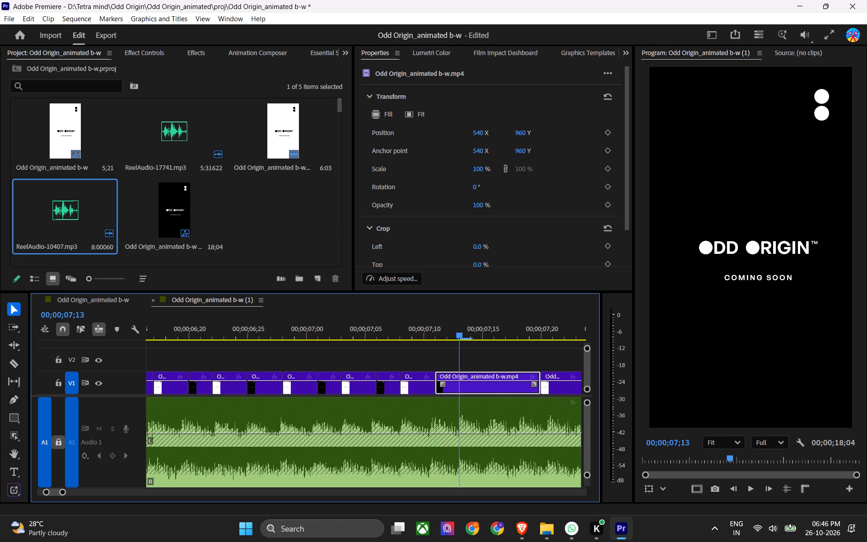
key(w)
drag(476, 332, 494, 342)
click(493, 331)
key(w)
Ripple-trim the last V1 clips over the audio to the beats from about 00;00;07;18 up to 00;00;07;28.
scroll(462, 354, down, 6)
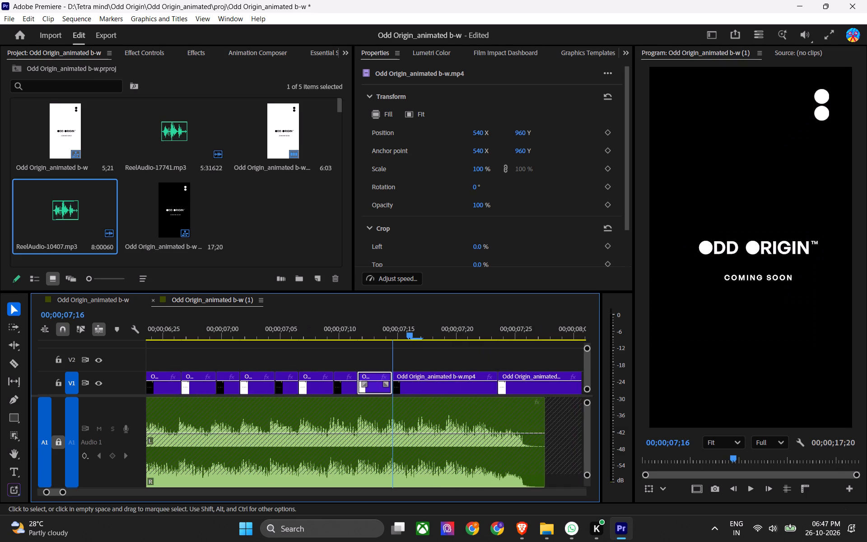
drag(420, 334, 467, 350)
key(w)
key(w)
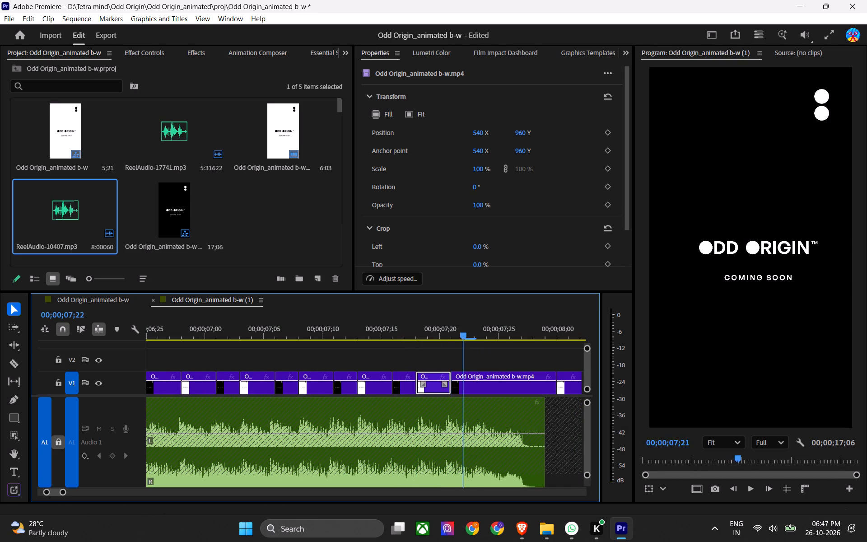
drag(467, 350, 532, 374)
key(w)
key(w)
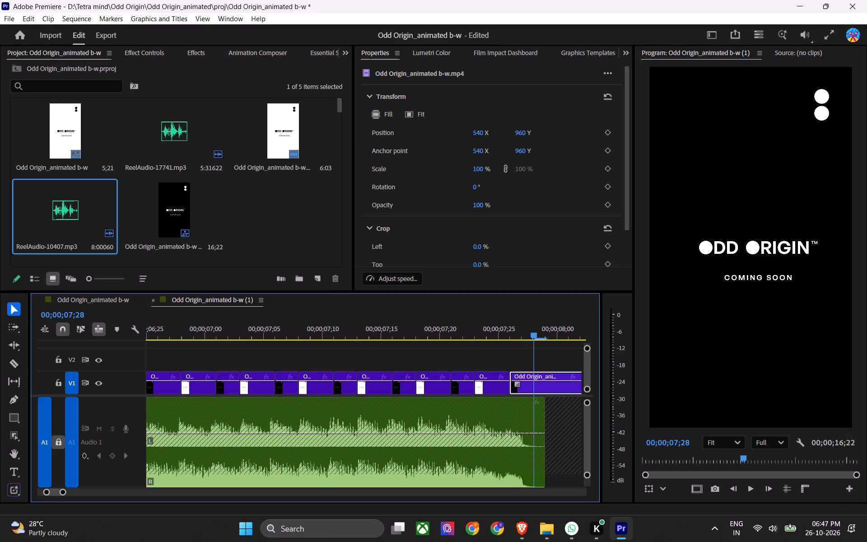
drag(532, 374, 536, 374)
key(w)
Delete all surplus V1 clips after 00;00;07;28, where the audio ends.
key(a)
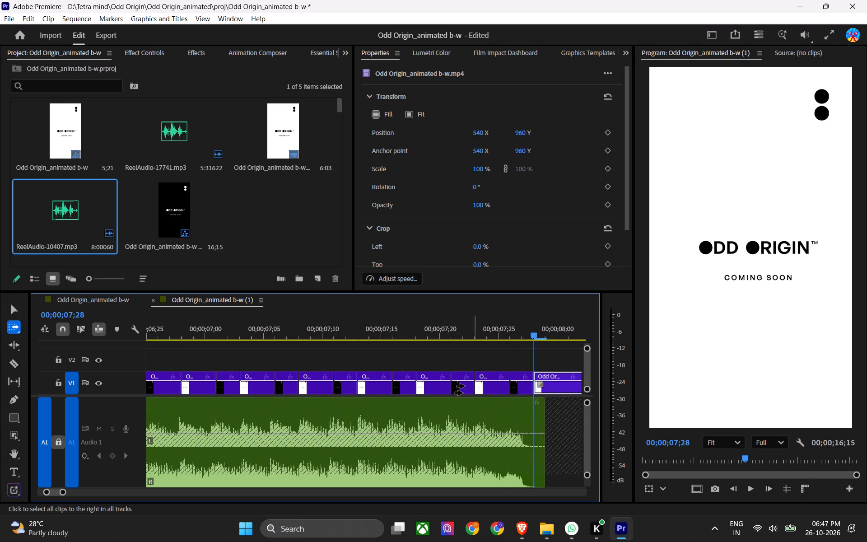
alt+scroll(464, 386, down, 17)
alt+scroll(460, 401, down, 7)
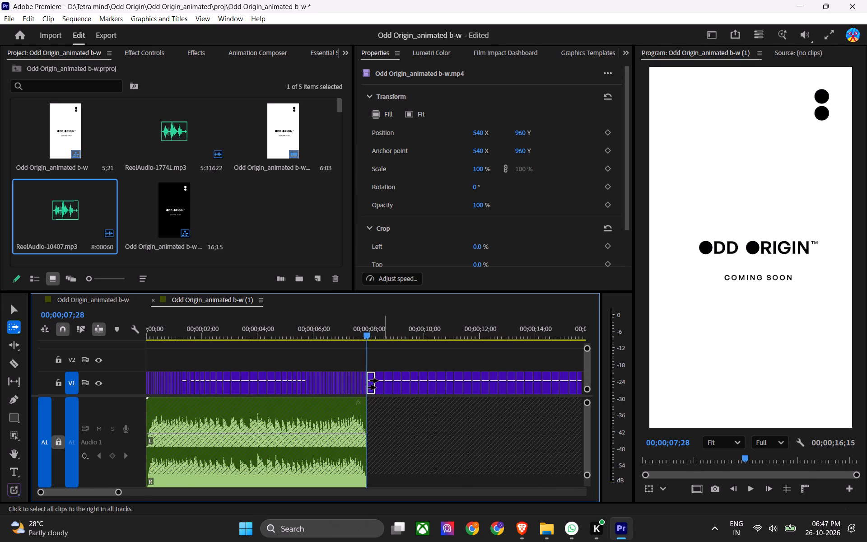
click(378, 381)
click(374, 383)
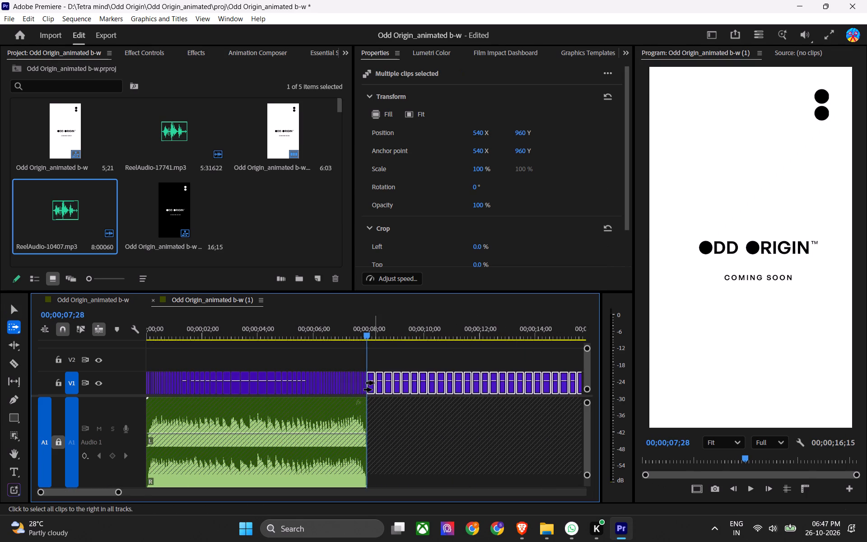
text(zv)
Save the project.
key(ctrl+s)
key(1)
key(1)
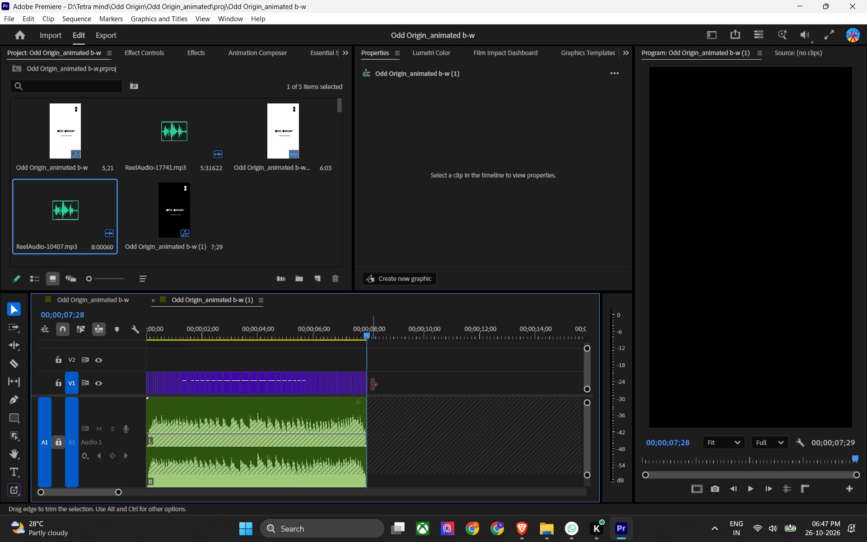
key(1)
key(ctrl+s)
click(339, 364)
key(ctrl+s)
Play the whole reel from the beginning to check the clip cuts against the audio beats.
drag(314, 334, 149, 336)
key(space)
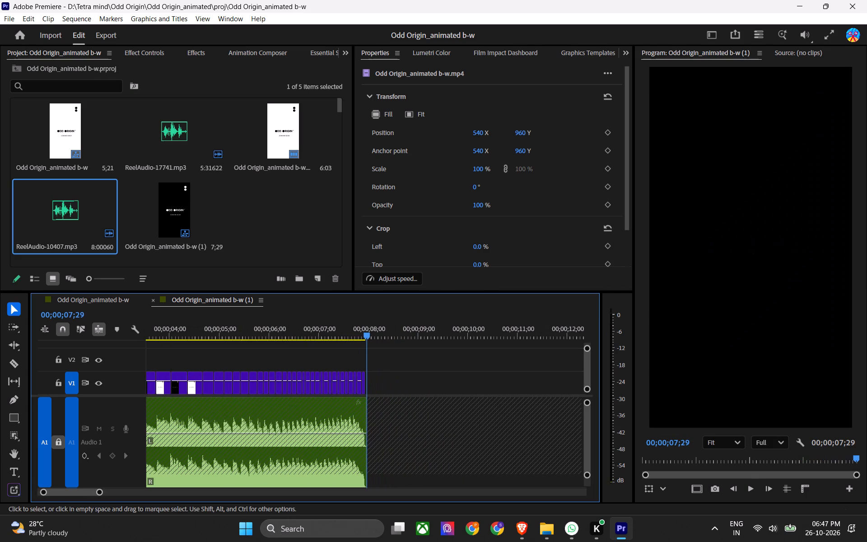
Unlock audio track A1 in the Odd Origin_animated b-w (1) sequence and save the project.
key(ctrl+s)
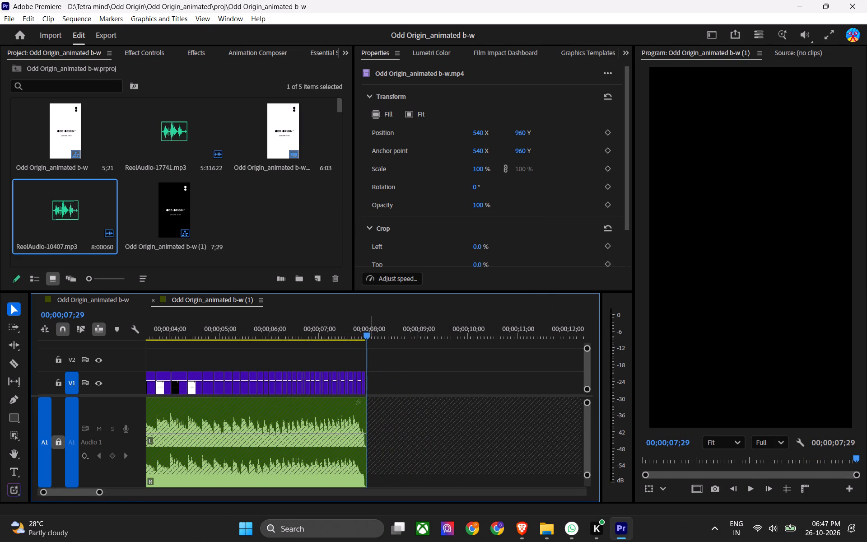
click(64, 448)
key(ctrl+s)
Export the Odd Origin_animated b-w (1) sequence as an H.264 media file into Tetra mind's Odd Origin\Odd_Origin_animated\output folder.
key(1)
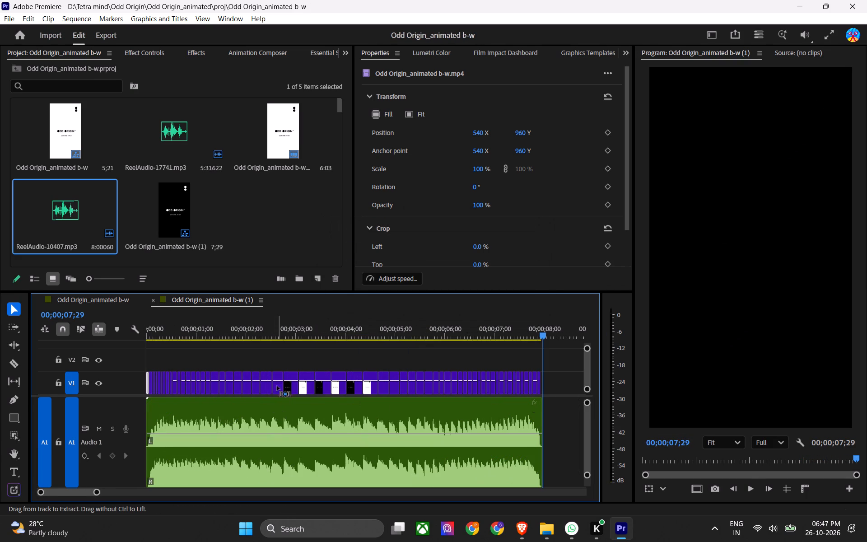
key(ctrl+m)
click(300, 113)
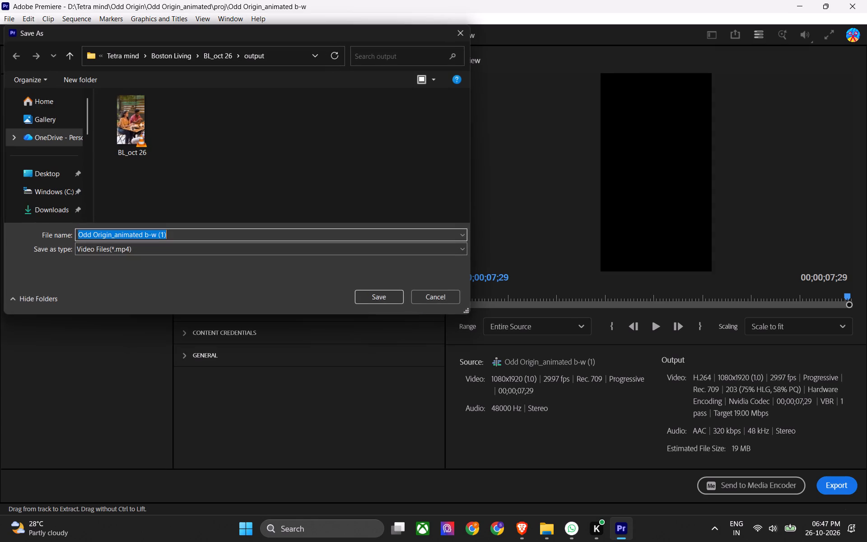
click(131, 55)
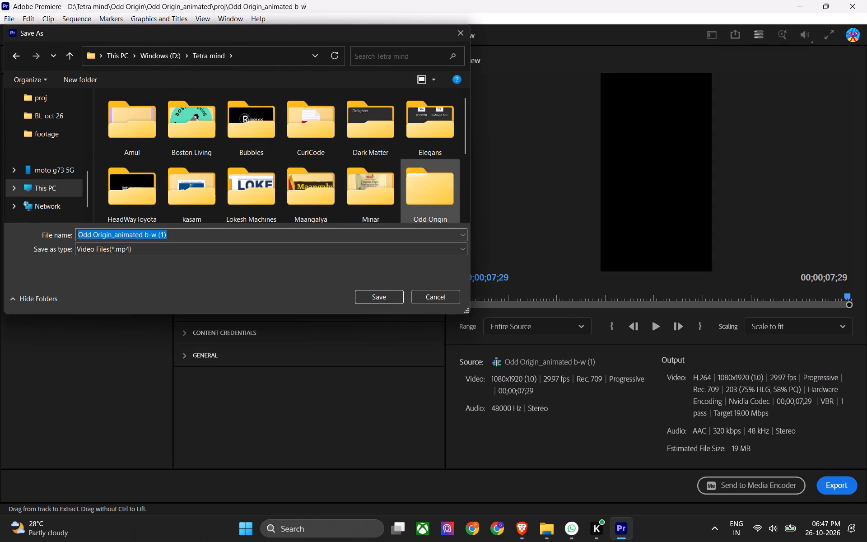
double_click(414, 199)
double_click(190, 131)
click(232, 191)
double_click(186, 130)
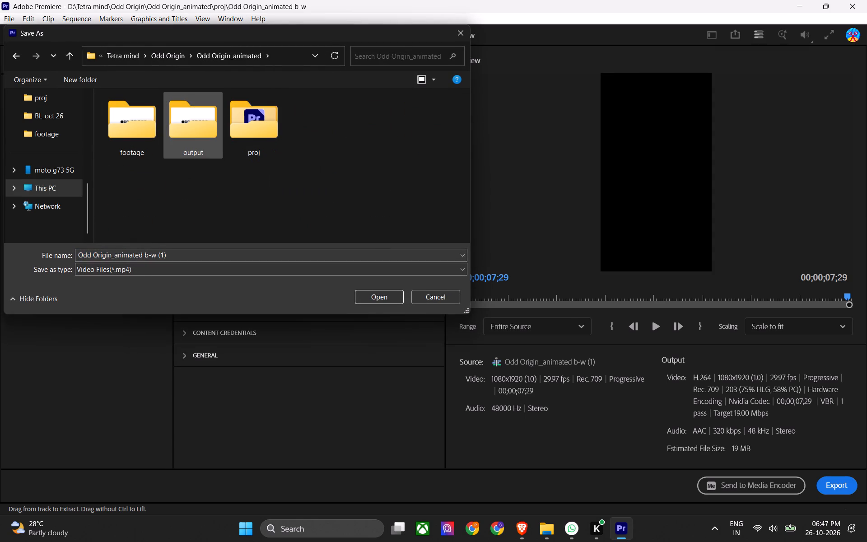
click(365, 297)
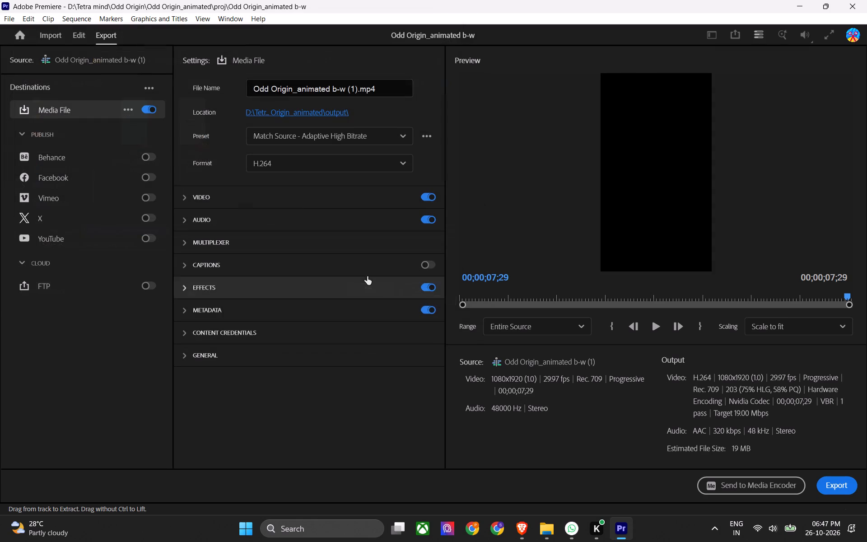
click(828, 482)
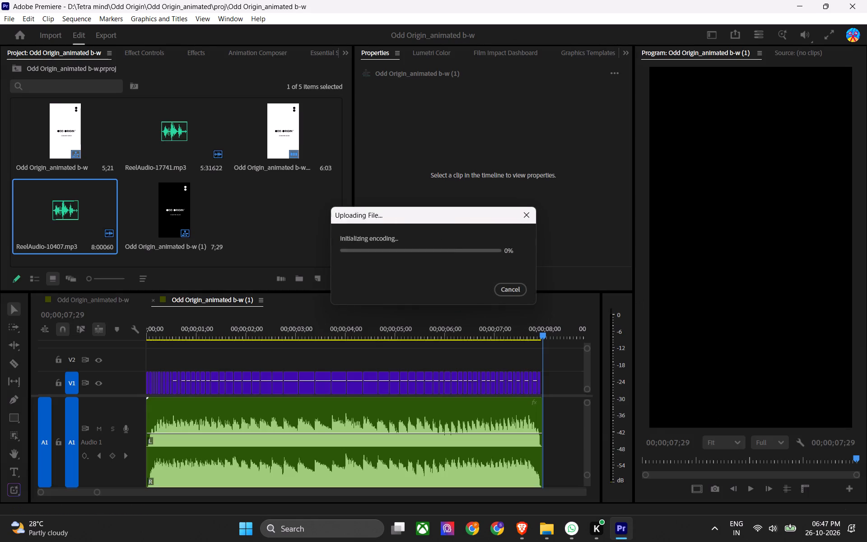
Save the project and export the original Odd Origin_animated b-w sequence as an H.264 file to the same output folder.
scroll(454, 303, up, 1)
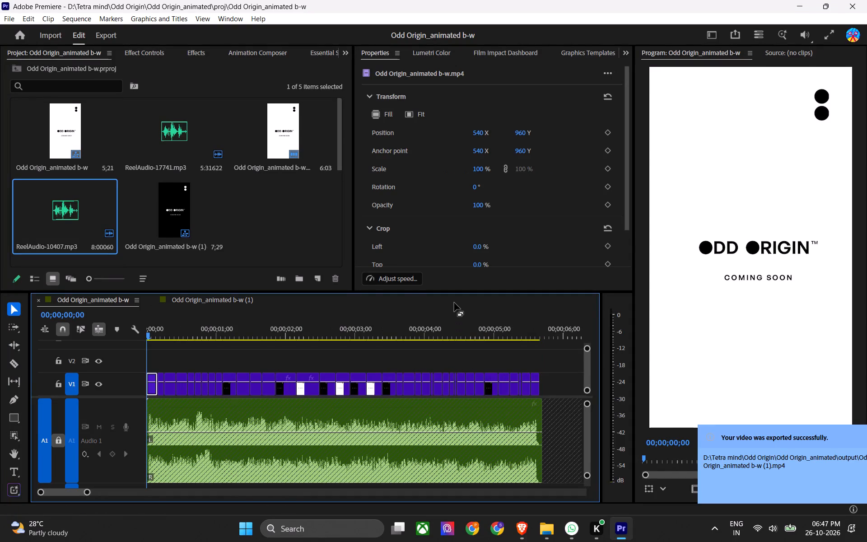
key(ctrl+s)
click(566, 413)
key(ctrl+m)
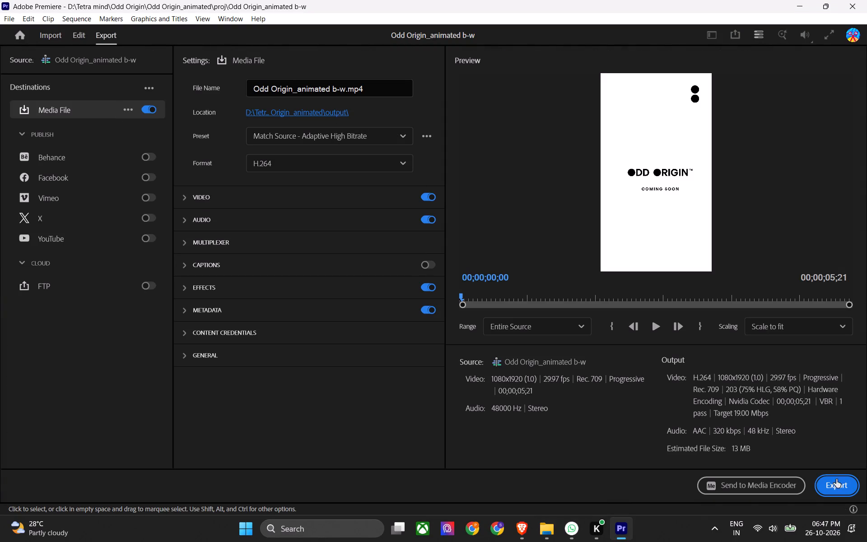
click(850, 491)
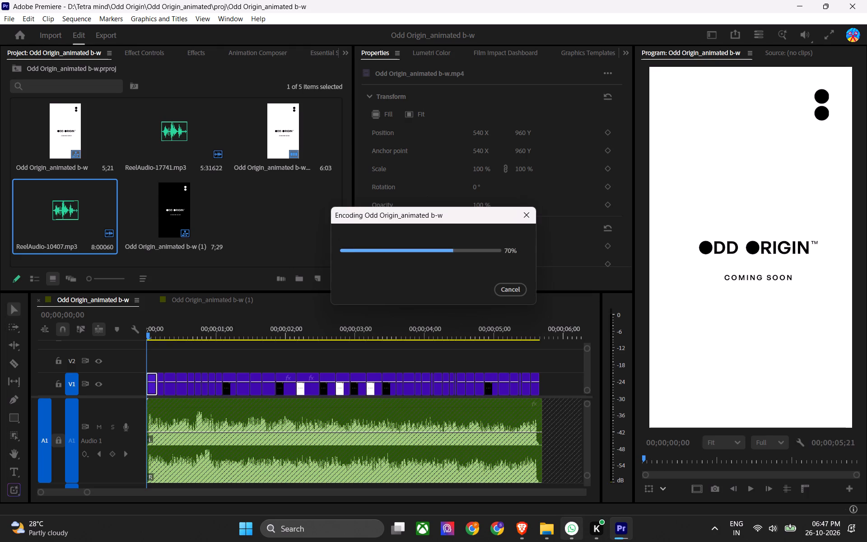